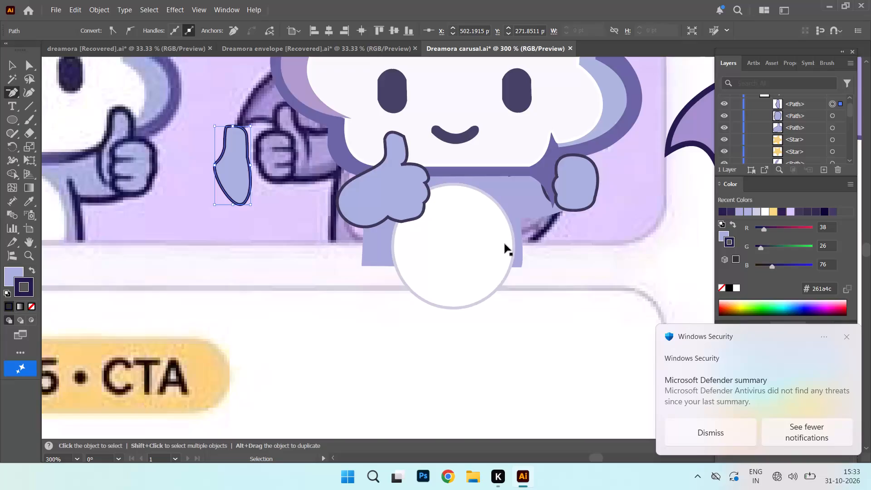
# Move the separate thumb shape onto the cloud character's fist so it forms a thumbs-up.
pyautogui.hotkey('ctrl', '-')
pyautogui.hotkey('ctrl', '-')
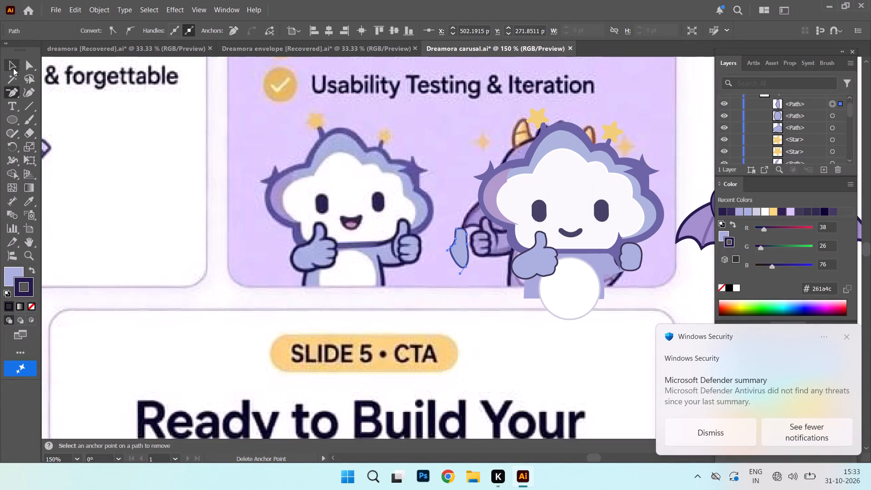
pyautogui.click(10, 62)
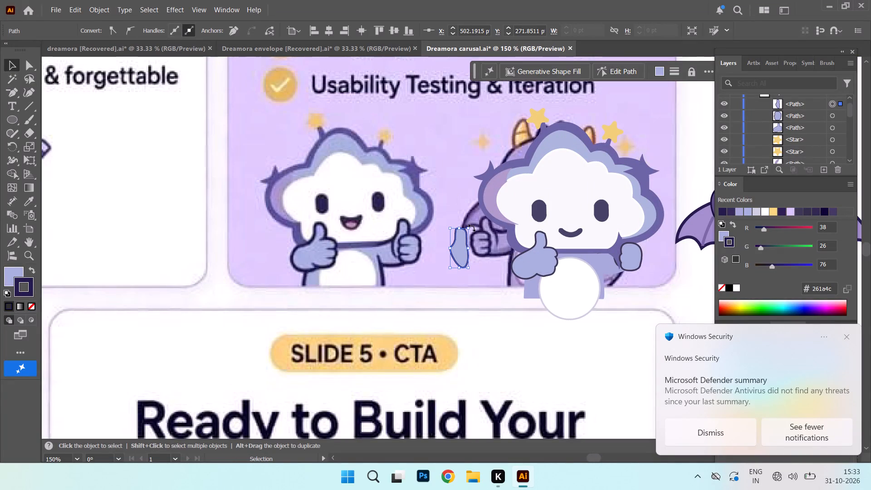
pyautogui.moveTo(462, 249); pyautogui.dragTo(595, 244)
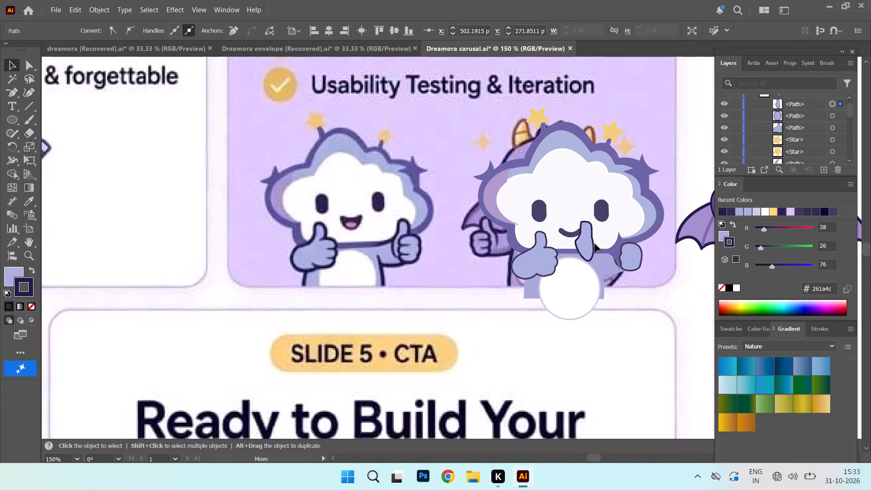
pyautogui.moveTo(595, 244); pyautogui.dragTo(623, 250)
pyautogui.click(623, 250)
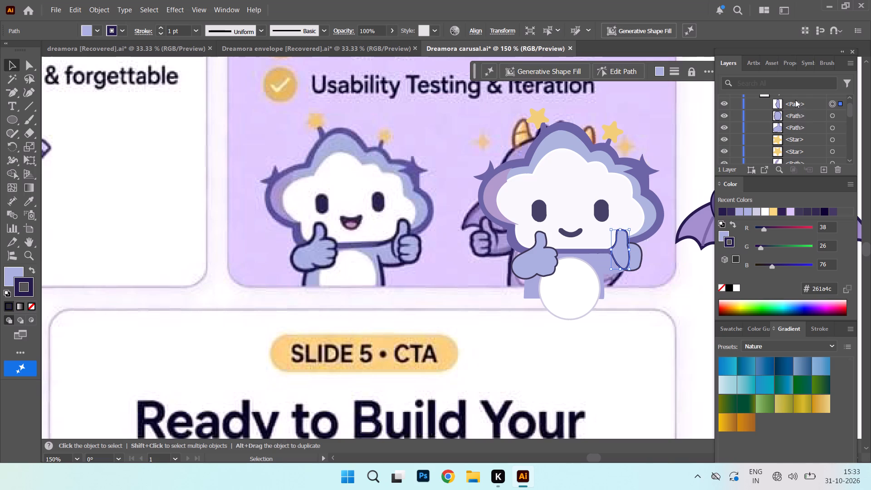
# Stack the thumb shape behind the cloud character's fist and shift it slightly outward toward the body.
pyautogui.moveTo(795, 100); pyautogui.dragTo(793, 118)
pyautogui.click(793, 118)
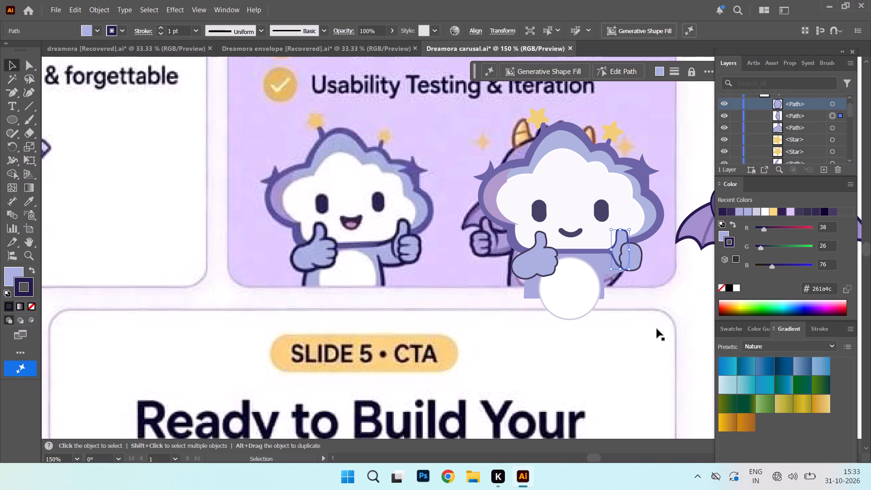
pyautogui.click(657, 329)
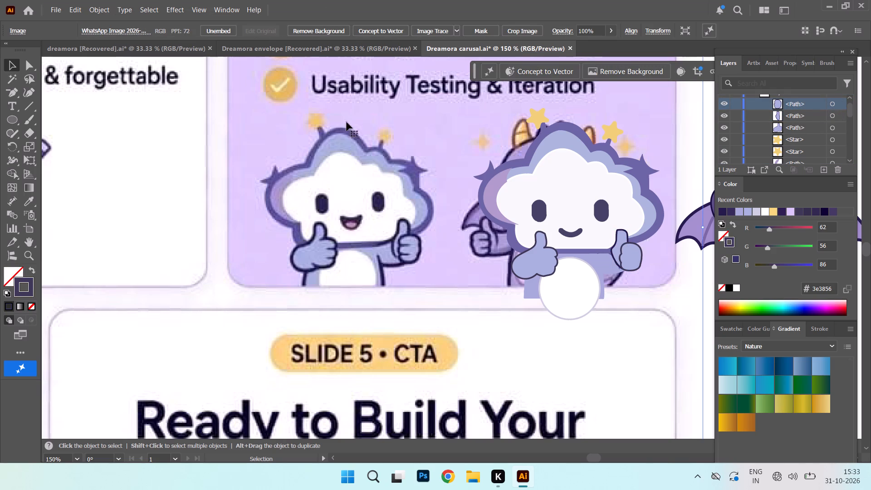
pyautogui.click(616, 252)
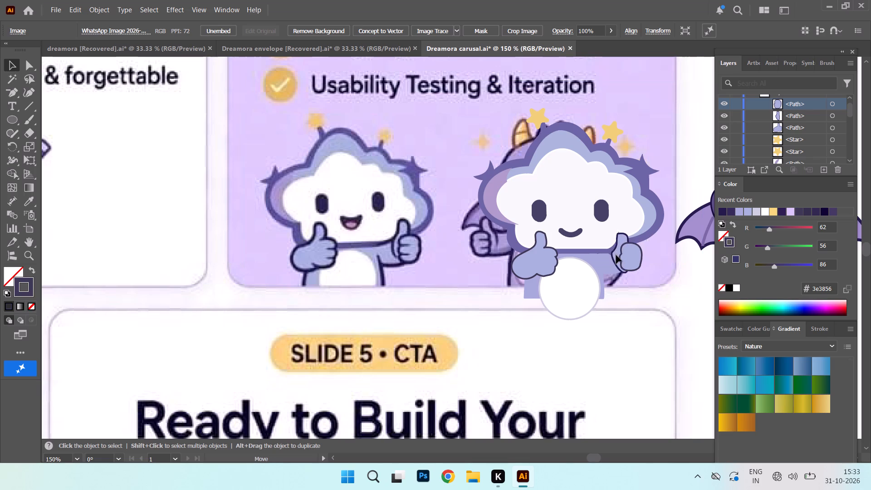
pyautogui.click(615, 252)
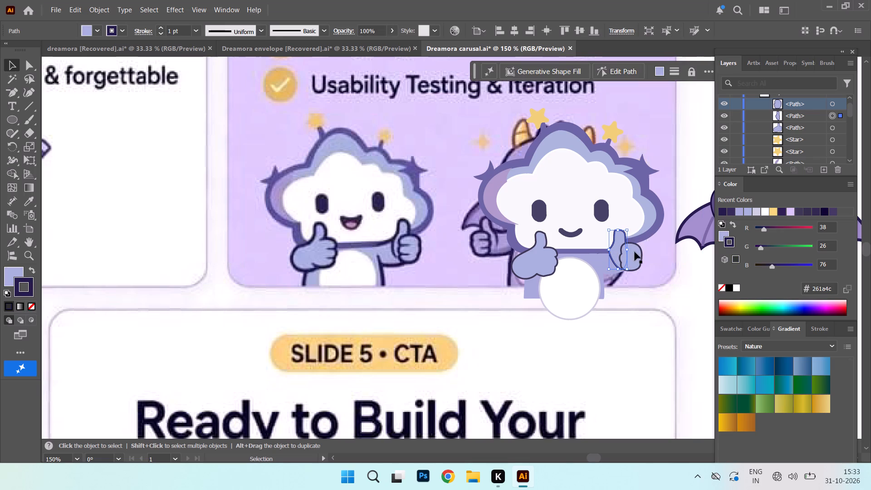
# Set the stroke of the cloud character's one-piece thumbs-up hand to 2 pt.
pyautogui.click(534, 264)
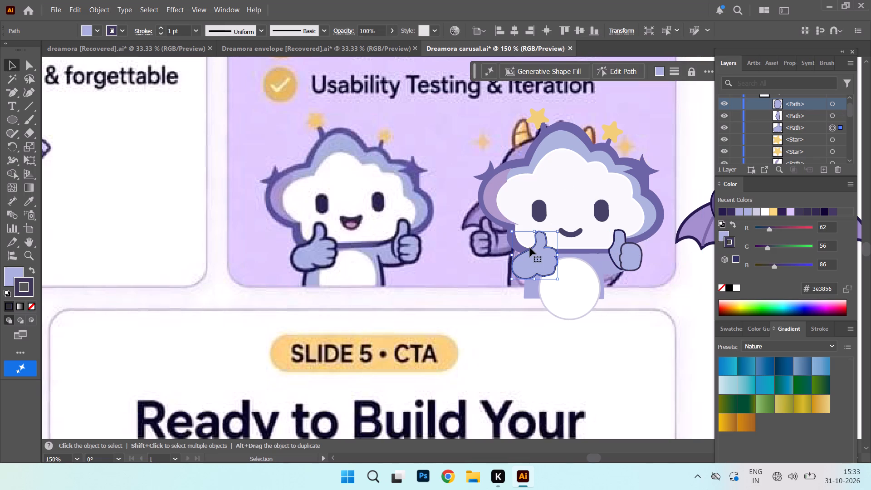
pyautogui.keyDown('shift'); pyautogui.click(532, 294); pyautogui.keyUp('shift')
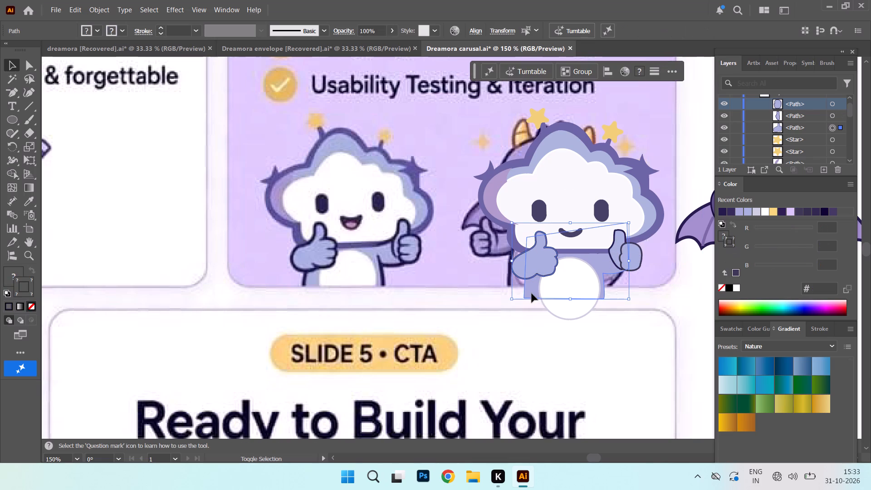
pyautogui.click(490, 312)
pyautogui.click(527, 272)
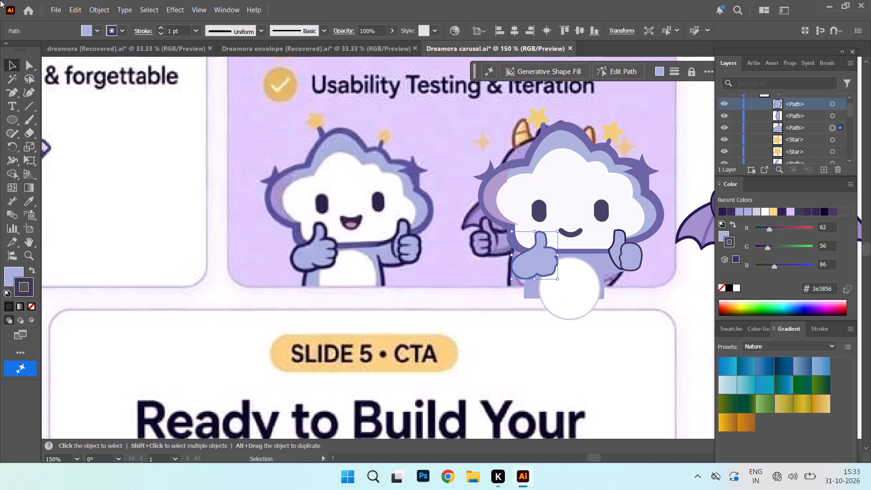
pyautogui.moveTo(173, 31); pyautogui.dragTo(139, 27)
pyautogui.press('2')
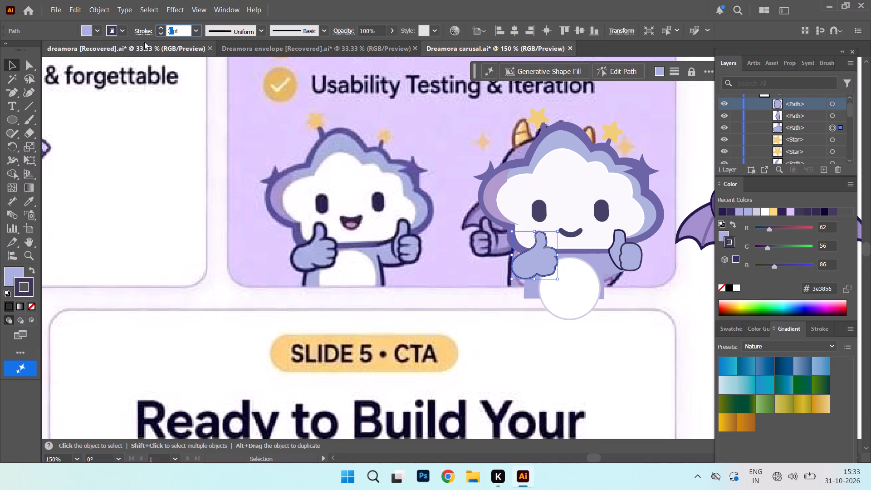
pyautogui.press('Return')
# Set the strokes of the other hand's thumb and fist shapes to 2 pt each.
pyautogui.click(613, 246)
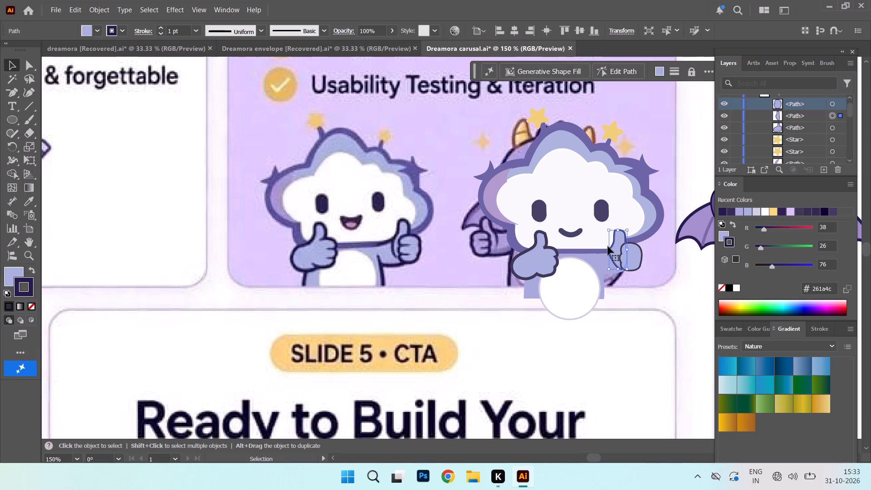
pyautogui.moveTo(172, 30); pyautogui.dragTo(113, 39)
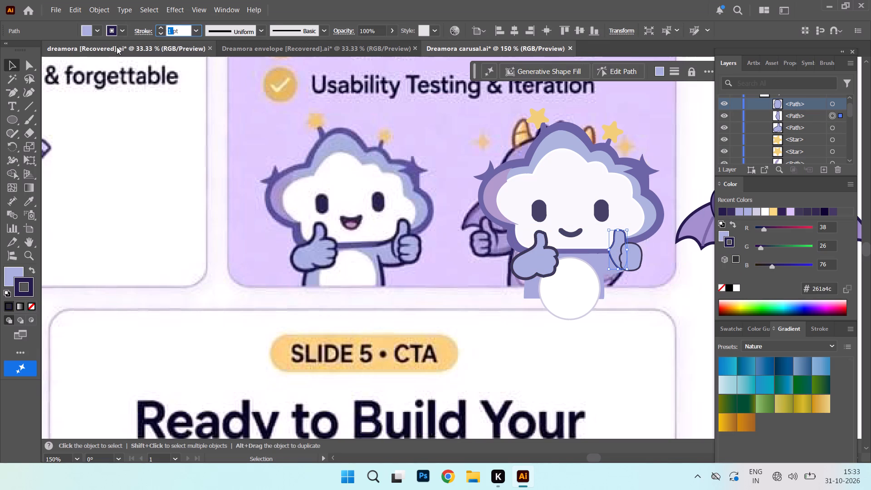
pyautogui.press('2')
pyautogui.press('Return')
pyautogui.click(632, 265)
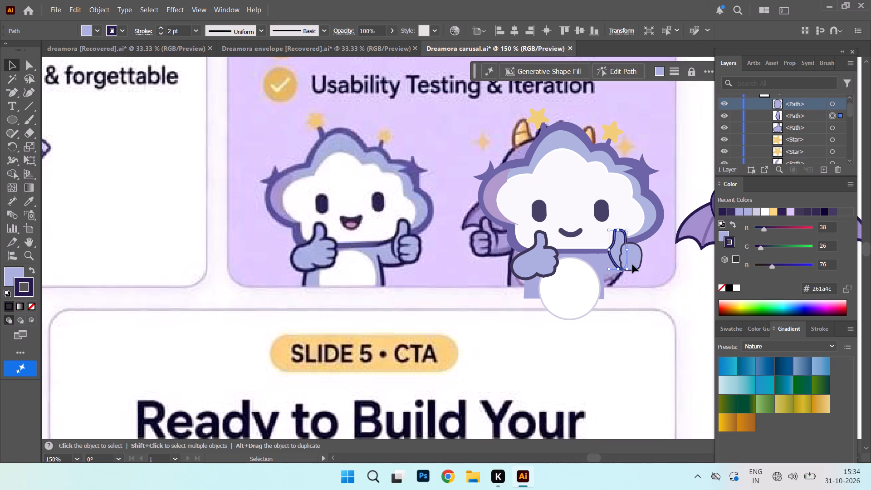
pyautogui.click(636, 265)
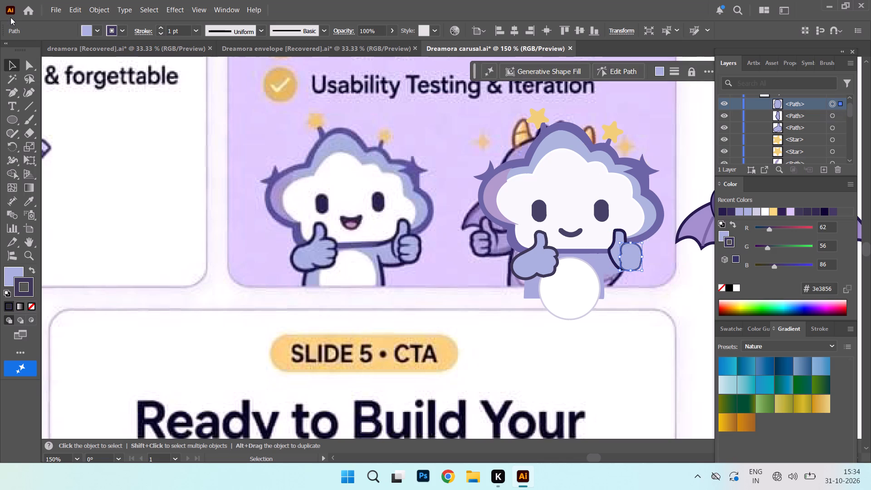
pyautogui.moveTo(171, 30); pyautogui.dragTo(163, 29)
pyautogui.moveTo(163, 29); pyautogui.dragTo(116, 31)
pyautogui.press('2')
pyautogui.press('Return')
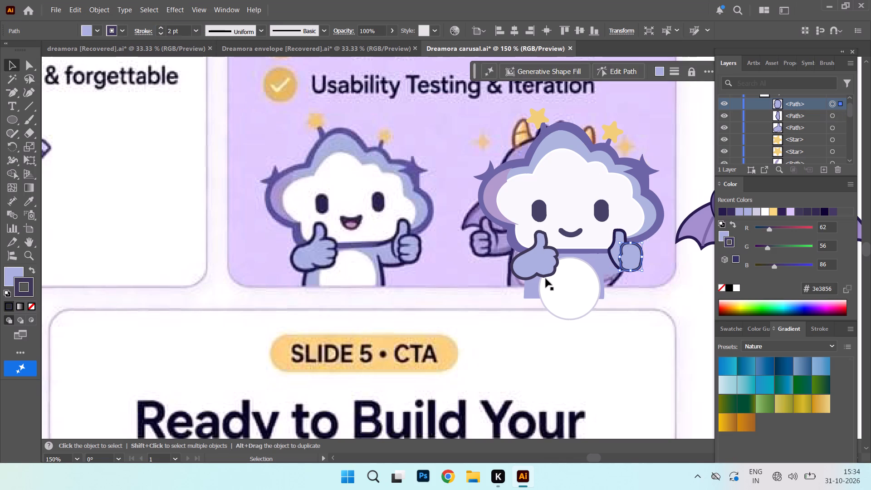
# Give the cloud character's body shape a dark purple stroke, #433b57, sampled from the reference image.
pyautogui.click(533, 281)
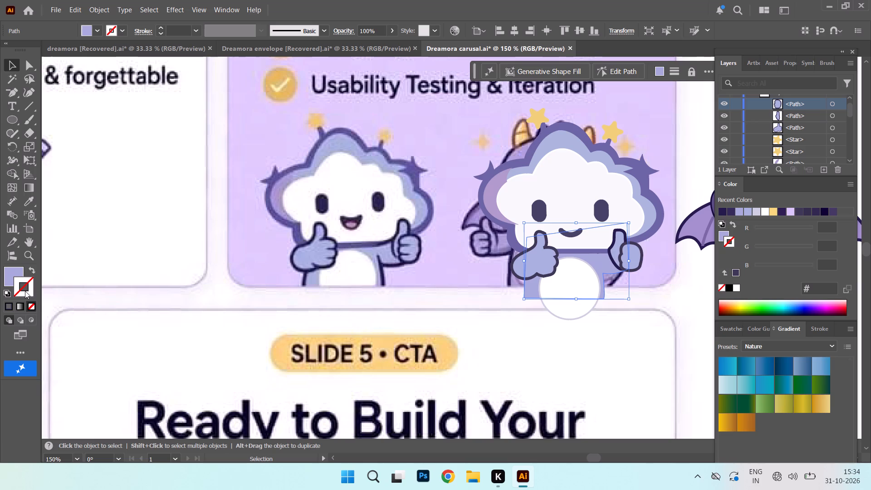
pyautogui.doubleClick(25, 291)
pyautogui.click(139, 289)
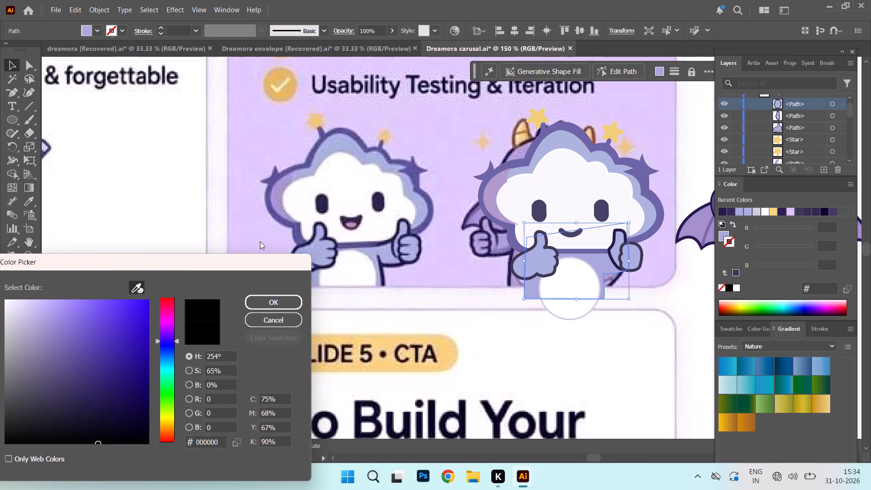
pyautogui.click(306, 245)
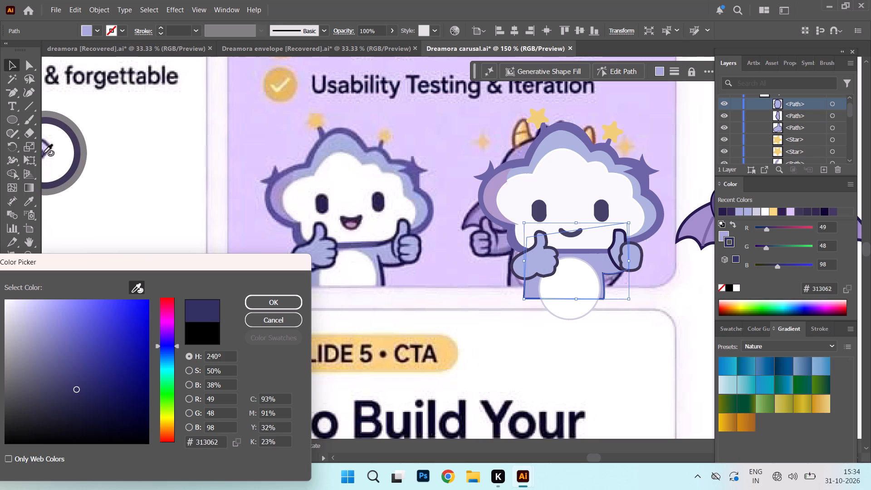
pyautogui.click(44, 153)
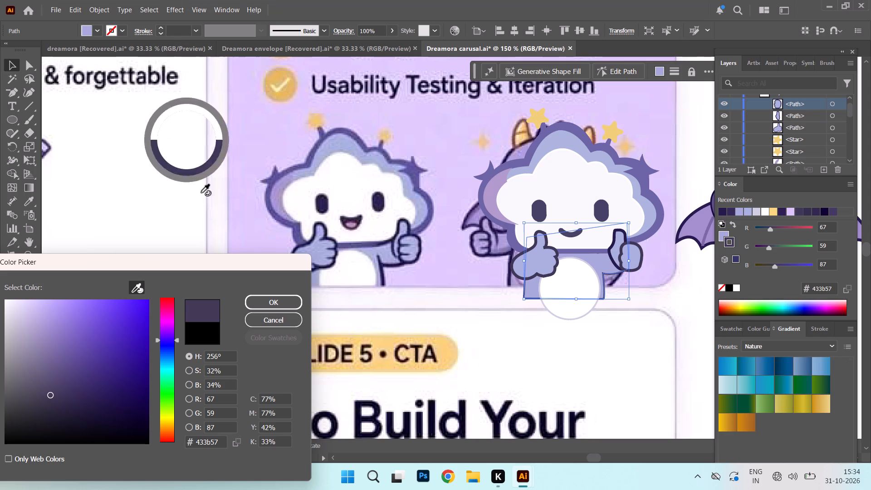
pyautogui.click(258, 306)
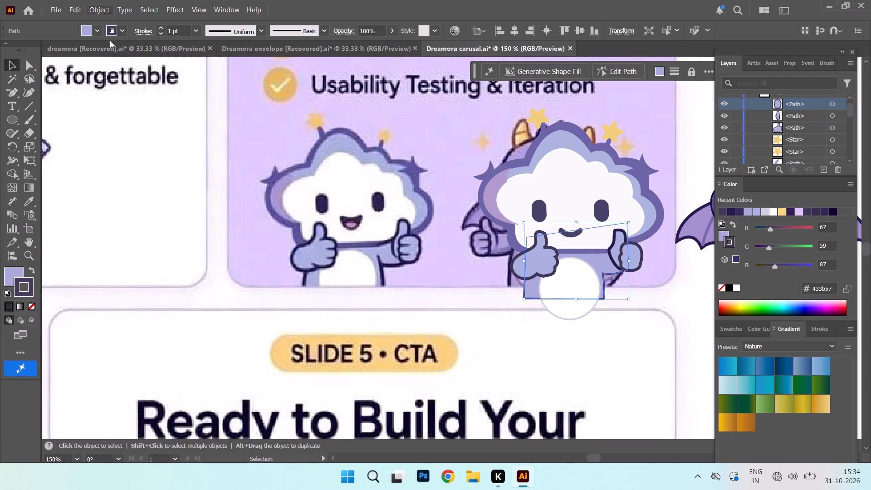
# Set the body shape's stroke to 2 pt.
pyautogui.moveTo(172, 32); pyautogui.dragTo(125, 40)
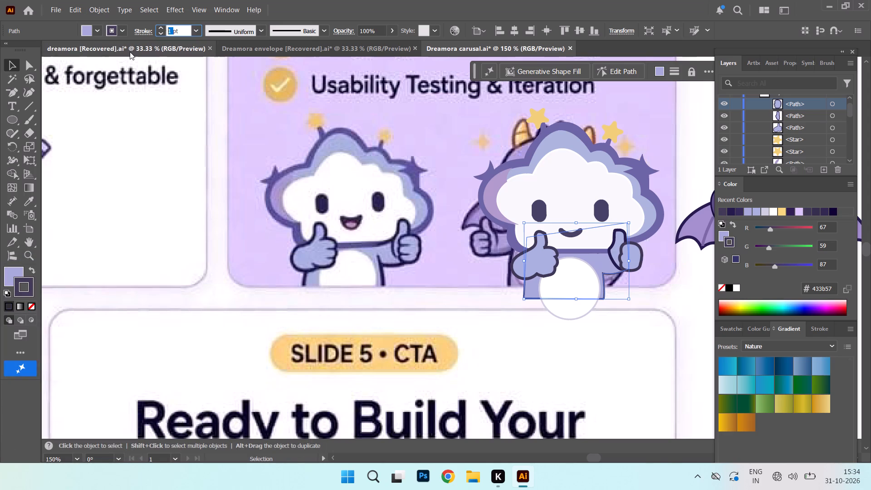
pyautogui.press('2')
pyautogui.press('Return')
pyautogui.click(639, 378)
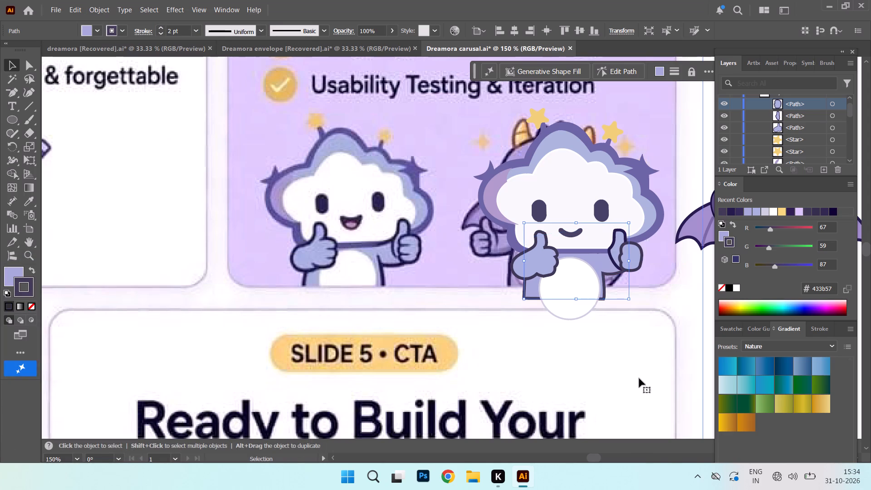
# Move the reference image aside so the cloud character stands clear on the blank canvas.
pyautogui.click(554, 303)
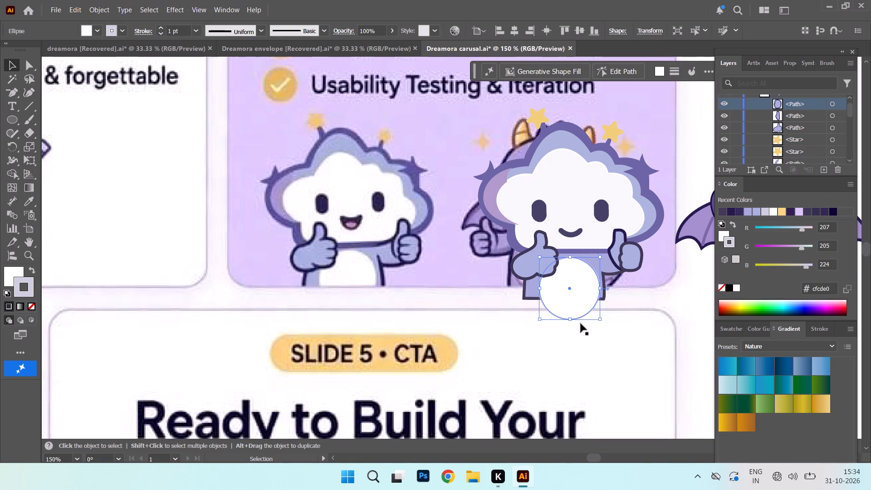
pyautogui.hotkey('ctrl', '-')
pyautogui.moveTo(421, 318); pyautogui.dragTo(242, 282)
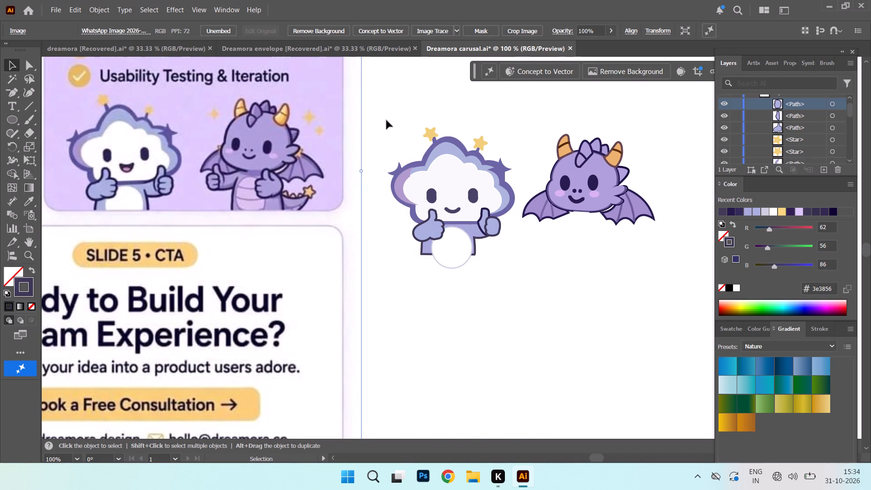
pyautogui.moveTo(383, 125); pyautogui.dragTo(518, 278)
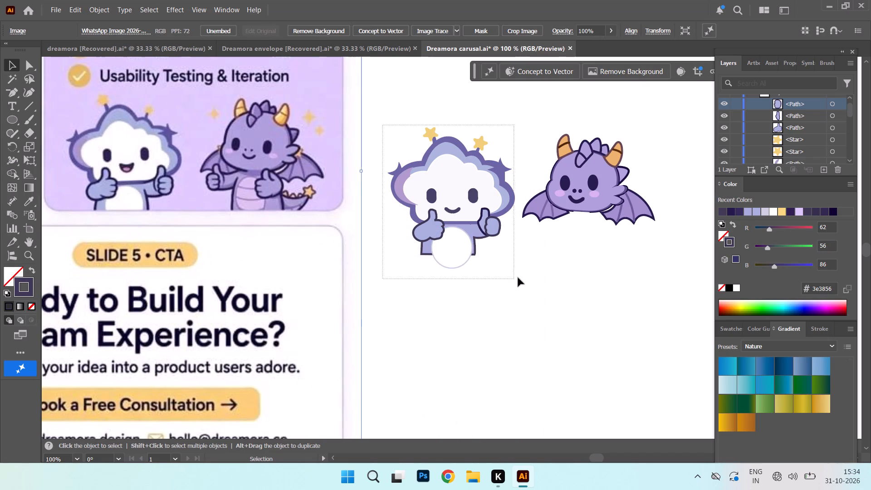
pyautogui.moveTo(518, 278); pyautogui.dragTo(521, 273)
pyautogui.click(521, 273)
pyautogui.click(521, 273)
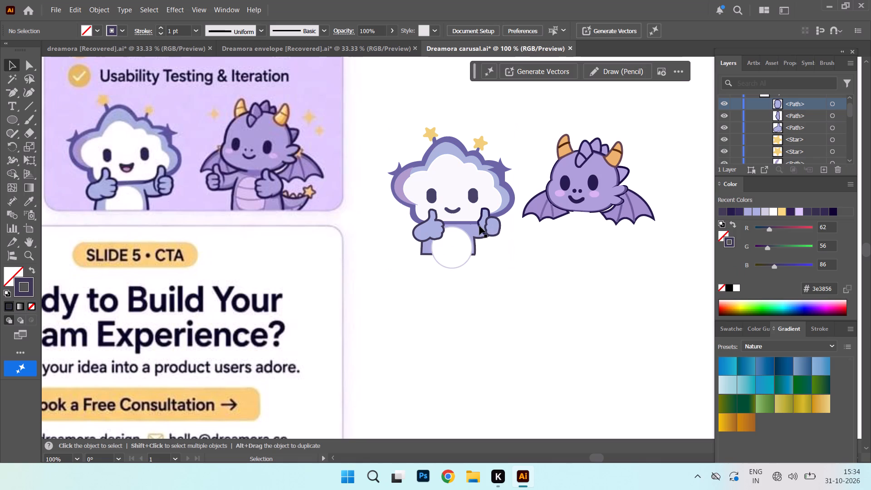
# Move the reference image back toward the cloud character so its thumbs-up drawings sit close beside the vector version.
pyautogui.click(480, 226)
pyautogui.hotkey('ctrl', '=')
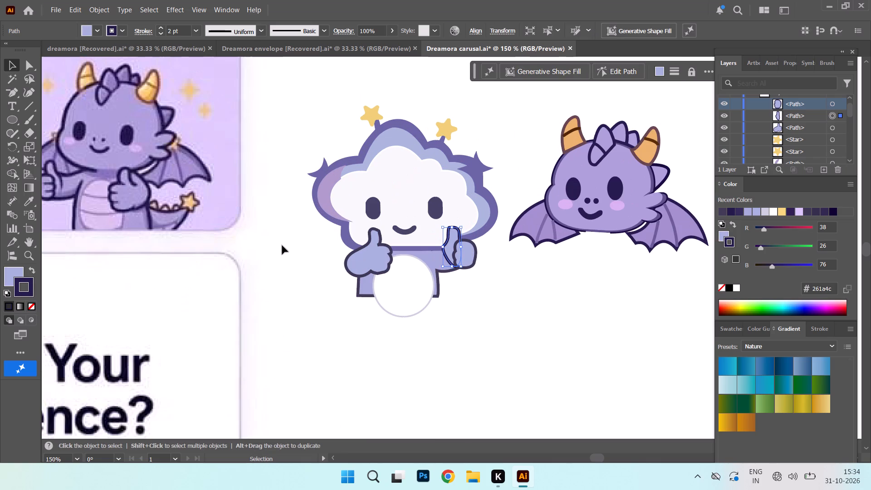
pyautogui.moveTo(206, 271); pyautogui.dragTo(365, 283)
pyautogui.moveTo(244, 275); pyautogui.dragTo(264, 279)
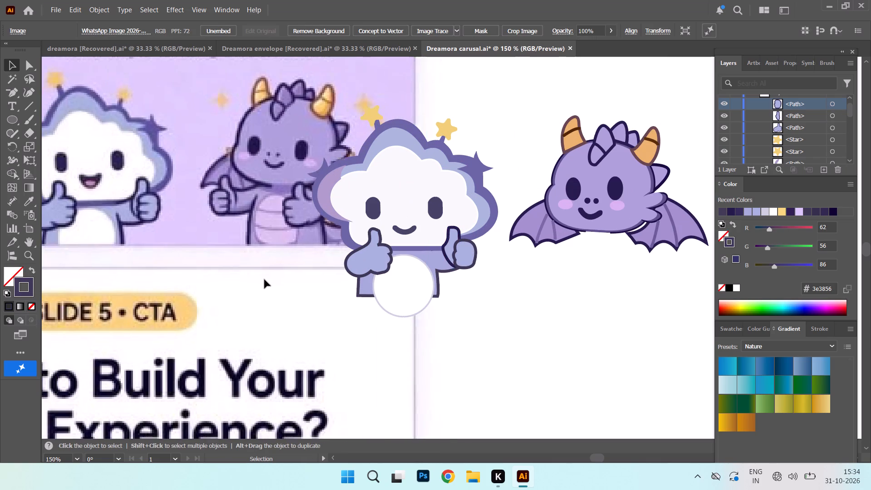
pyautogui.moveTo(264, 279); pyautogui.dragTo(266, 280)
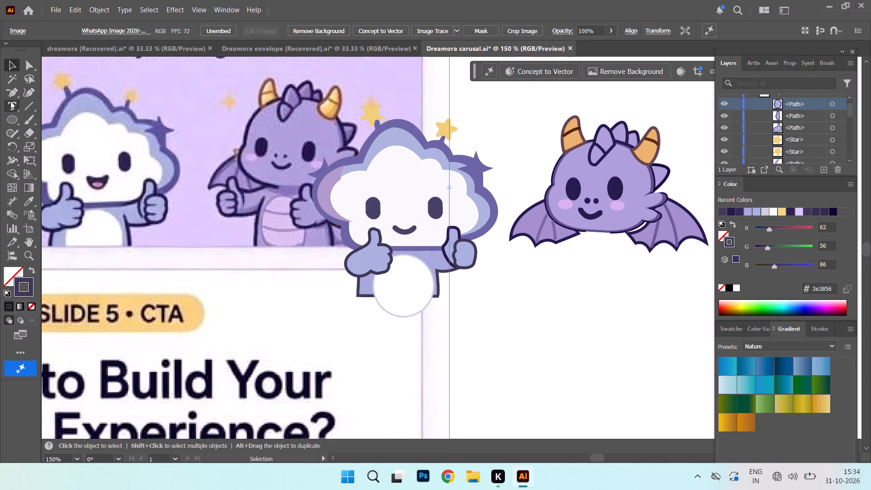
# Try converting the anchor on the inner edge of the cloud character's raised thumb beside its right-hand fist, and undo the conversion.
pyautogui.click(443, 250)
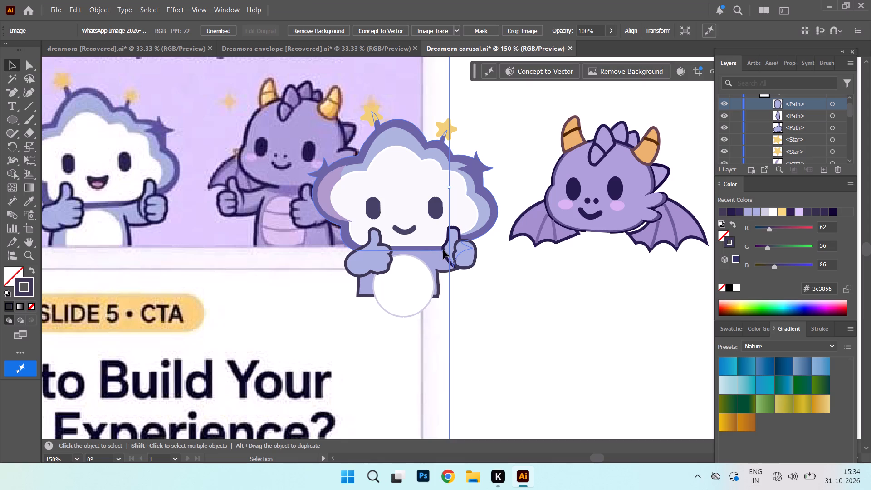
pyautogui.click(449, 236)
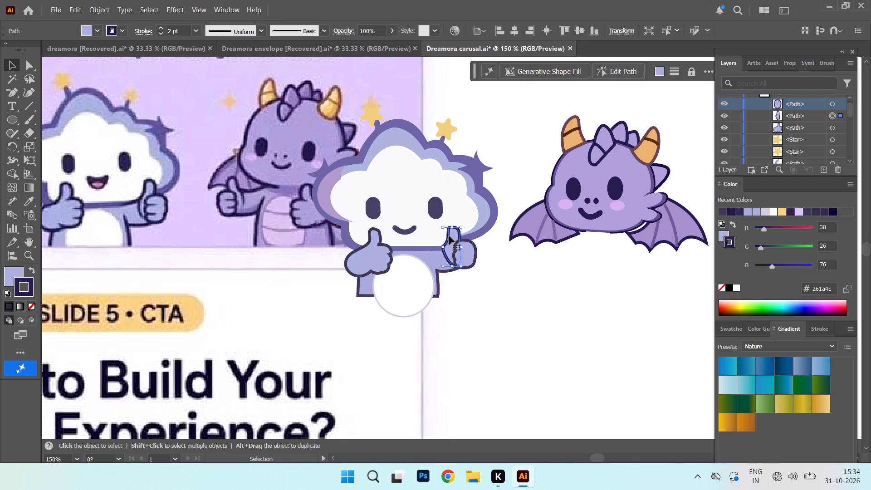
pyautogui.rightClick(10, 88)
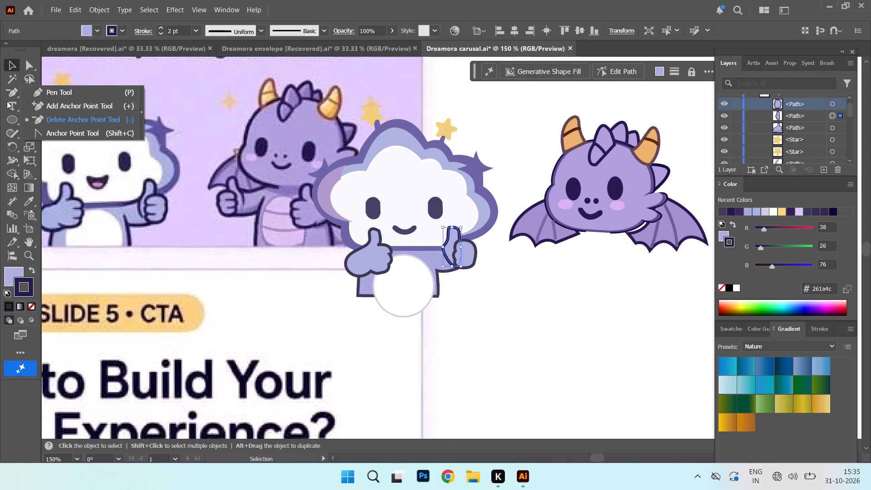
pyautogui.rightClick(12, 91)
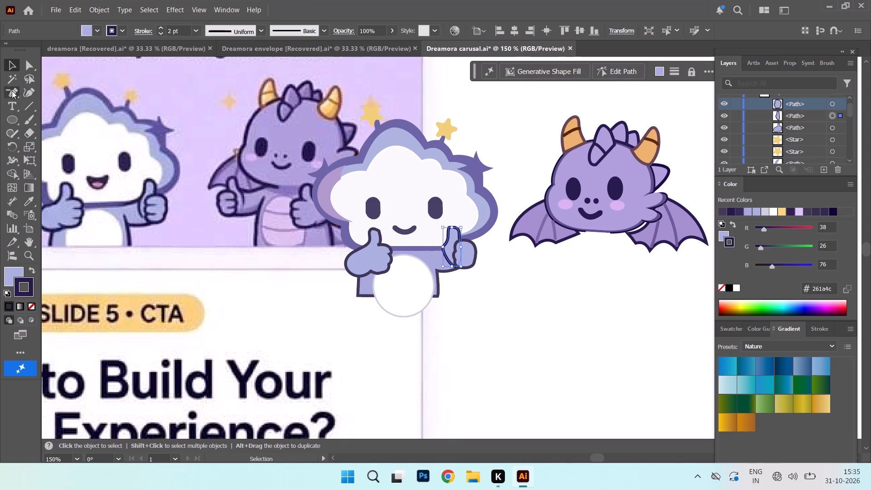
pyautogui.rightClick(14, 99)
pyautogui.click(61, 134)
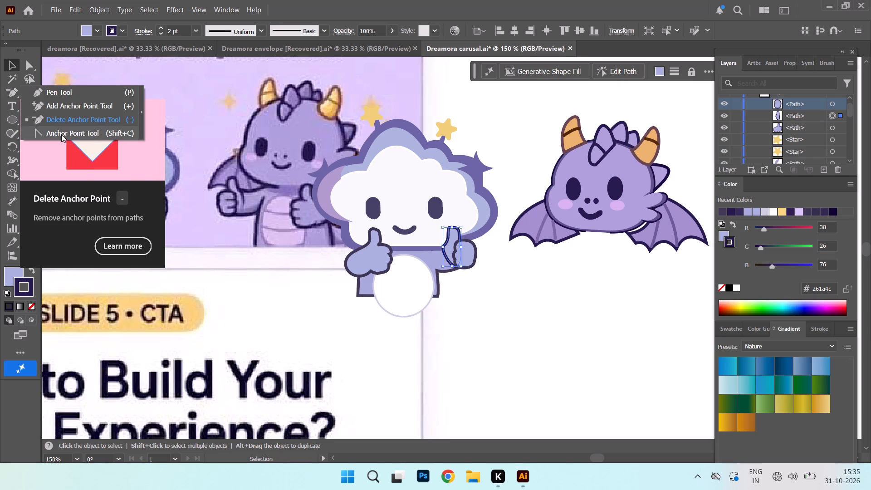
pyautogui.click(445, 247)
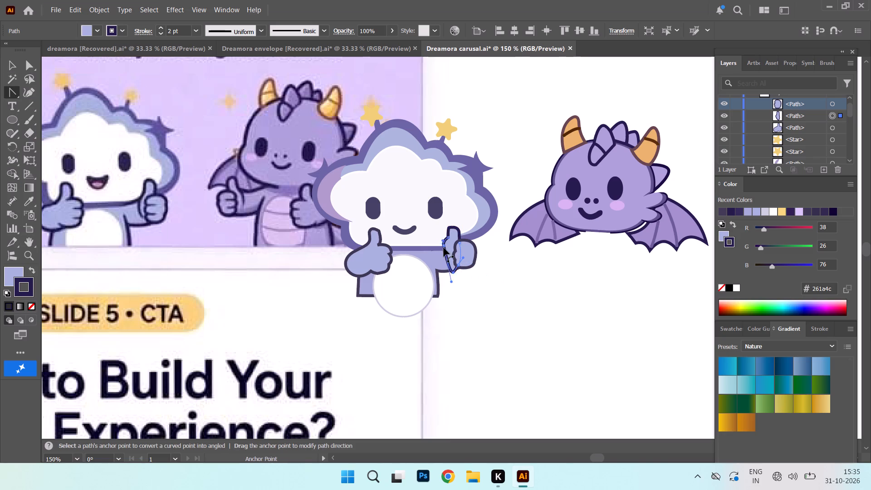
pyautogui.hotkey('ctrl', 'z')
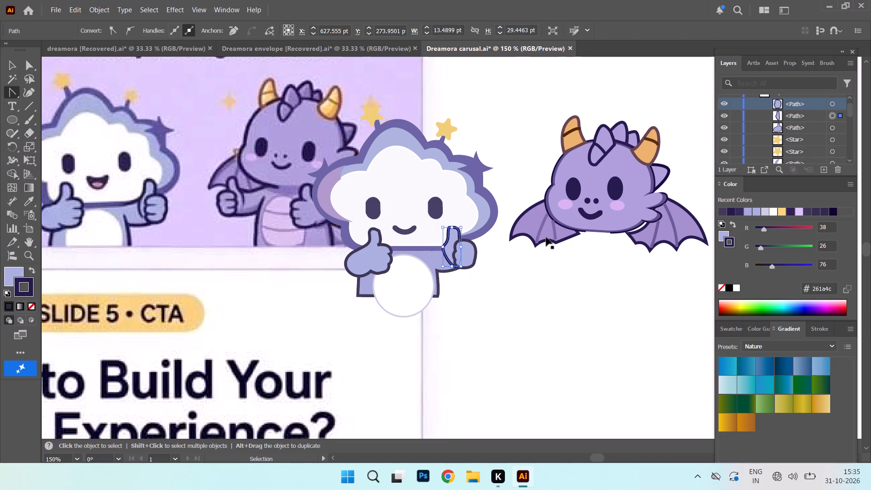
# Delete the anchor on the thumb shape's inner edge and bow that edge outward into one smooth curve.
pyautogui.rightClick(16, 89)
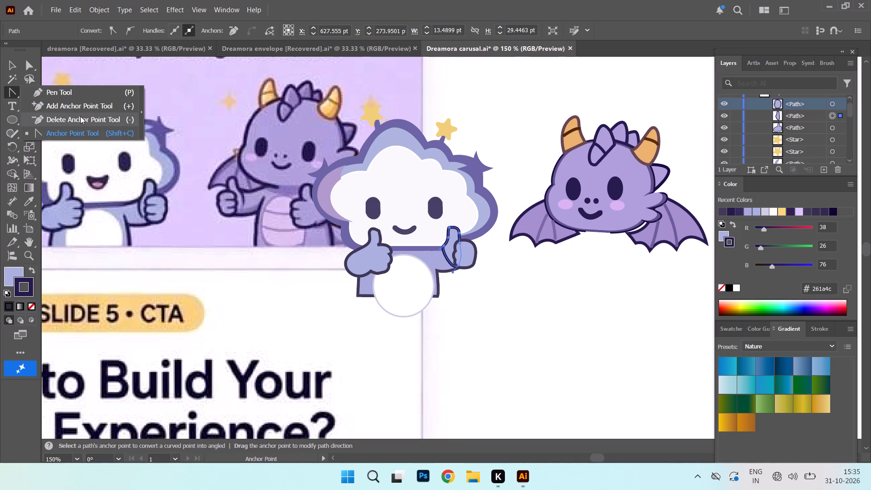
pyautogui.click(80, 116)
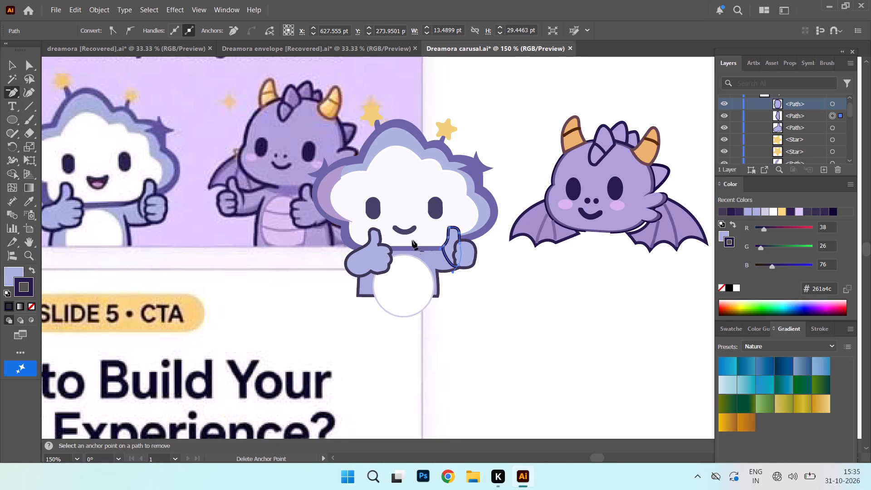
pyautogui.click(444, 245)
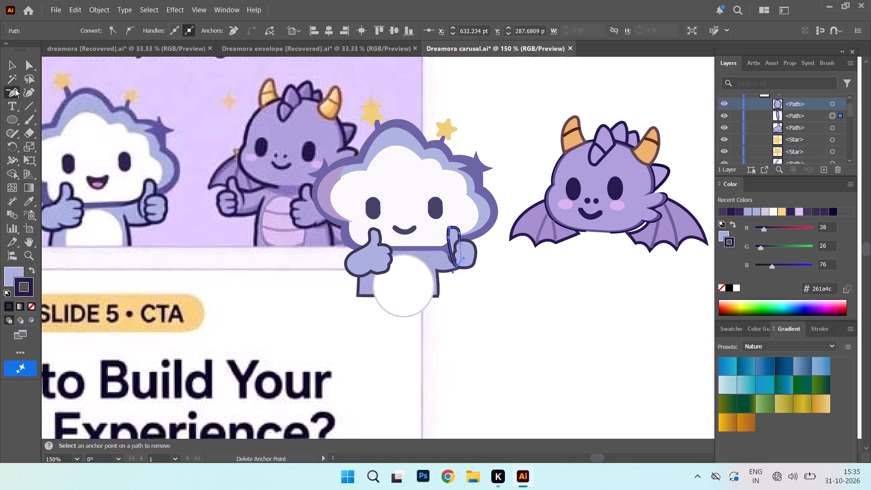
pyautogui.rightClick(10, 90)
pyautogui.click(55, 128)
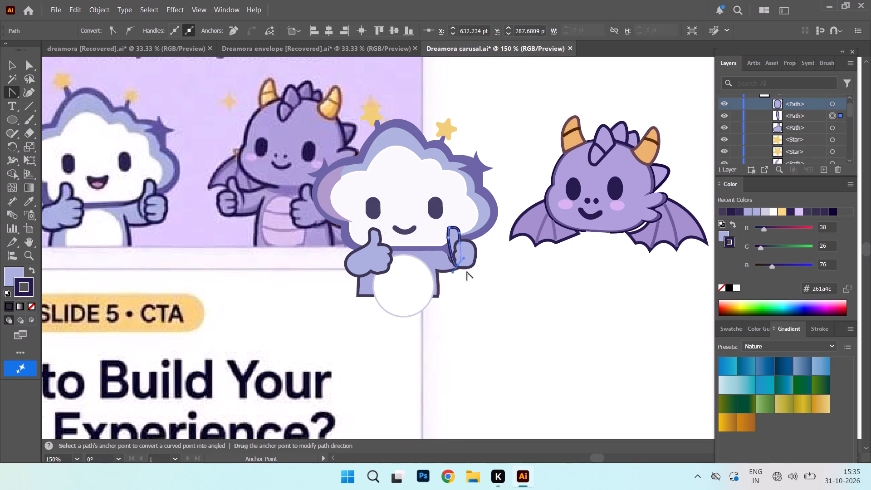
pyautogui.moveTo(450, 252); pyautogui.dragTo(445, 252)
pyautogui.moveTo(445, 252); pyautogui.dragTo(444, 255)
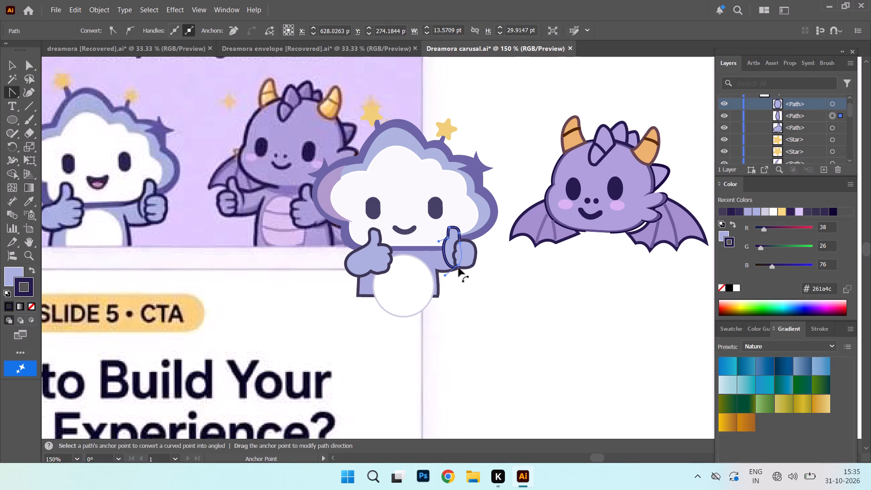
# Refine the thumb shape's lower curve and shorten the whole shape to about 27 pt high.
pyautogui.click(28, 65)
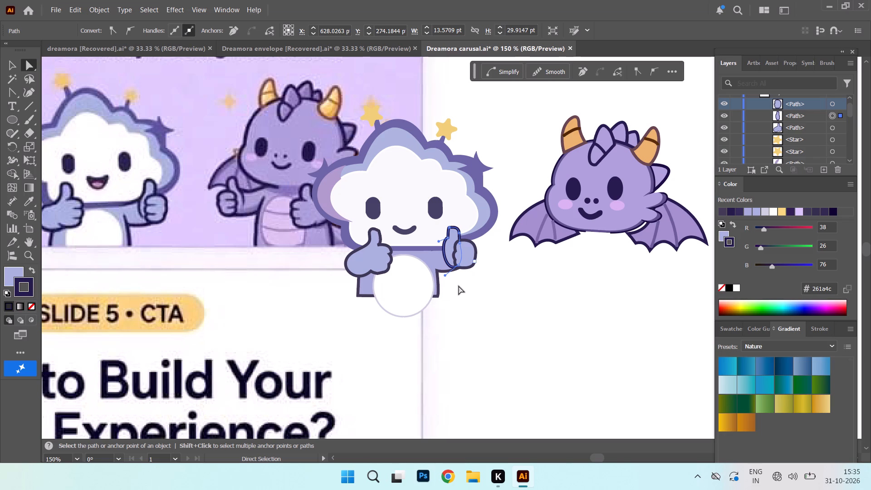
pyautogui.click(454, 268)
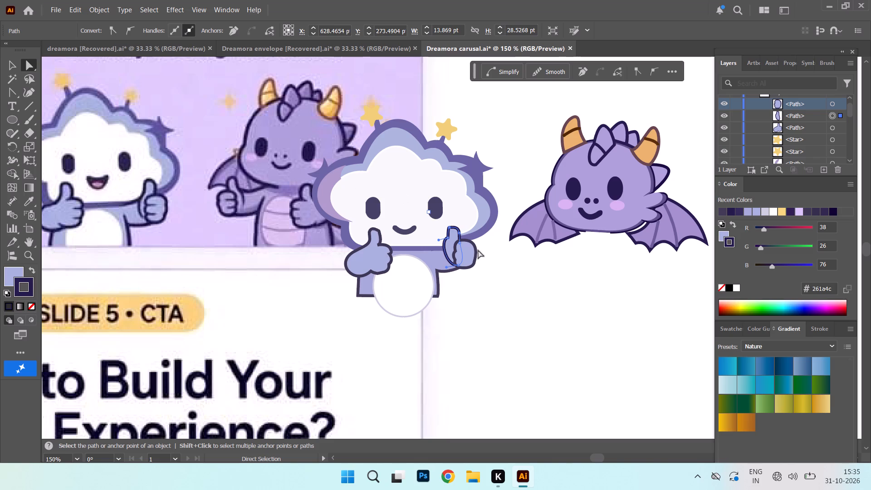
pyautogui.click(448, 259)
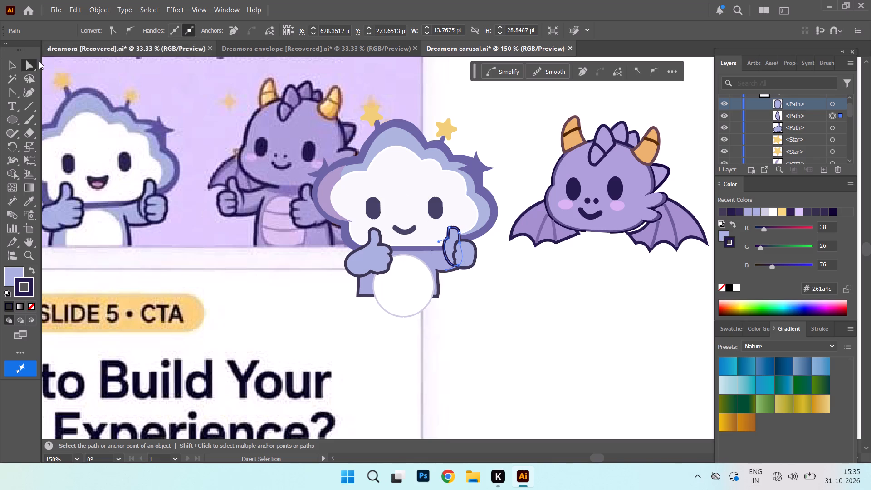
pyautogui.click(9, 67)
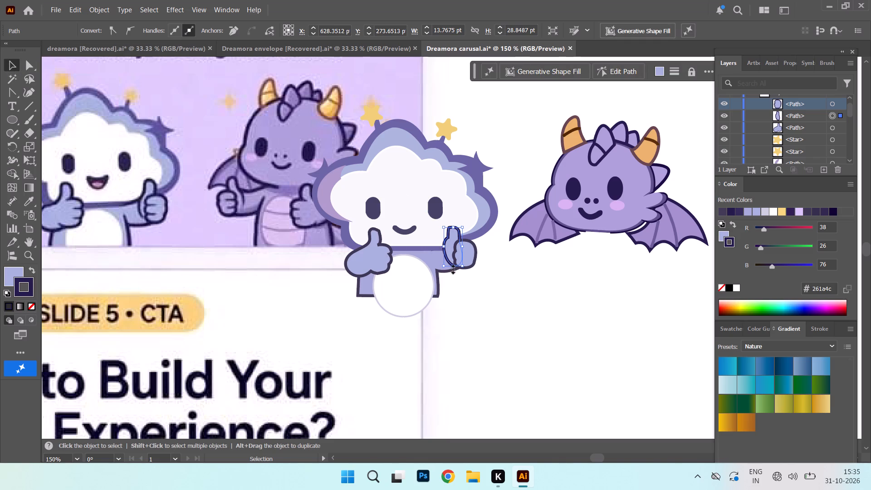
pyautogui.moveTo(452, 268); pyautogui.dragTo(450, 263)
pyautogui.click(507, 312)
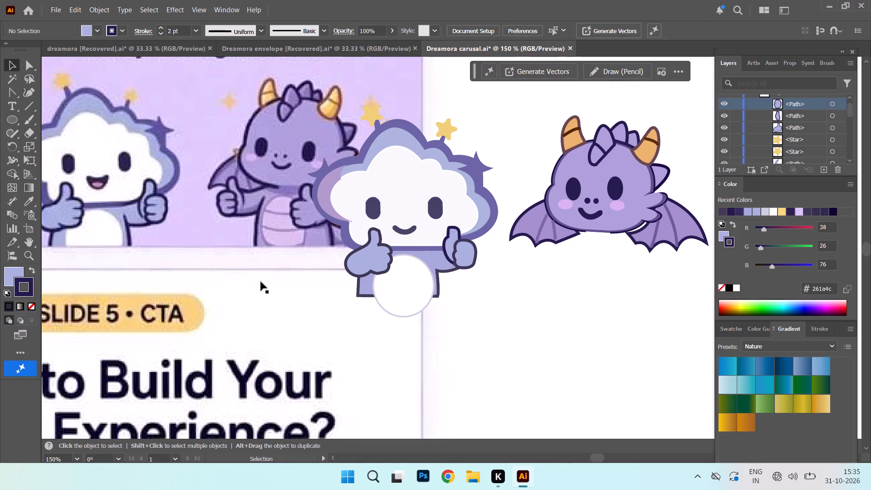
# Move the reference image so its cloud's thumbs-up hand shows beside the vector cloud character for close comparison.
pyautogui.click(448, 236)
pyautogui.hotkey('ctrl', '=')
pyautogui.hotkey('ctrl', '=')
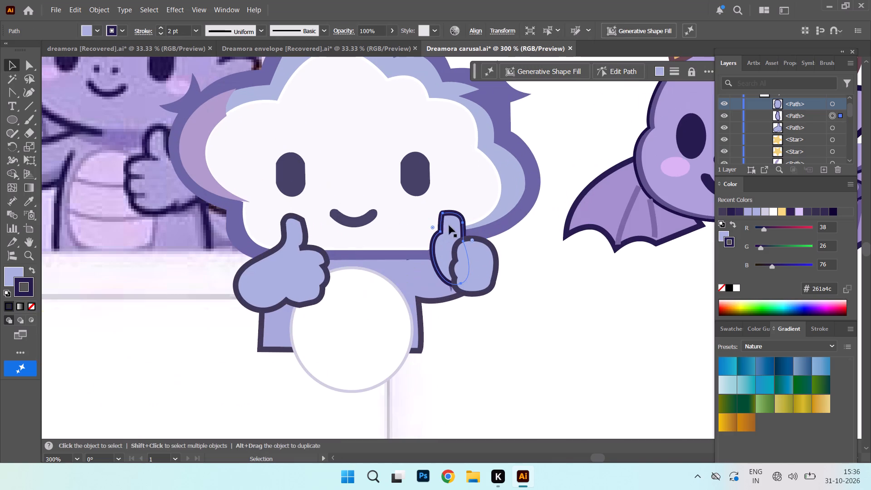
pyautogui.moveTo(157, 207); pyautogui.dragTo(277, 233)
pyautogui.moveTo(165, 211); pyautogui.dragTo(253, 232)
pyautogui.moveTo(169, 216); pyautogui.dragTo(193, 221)
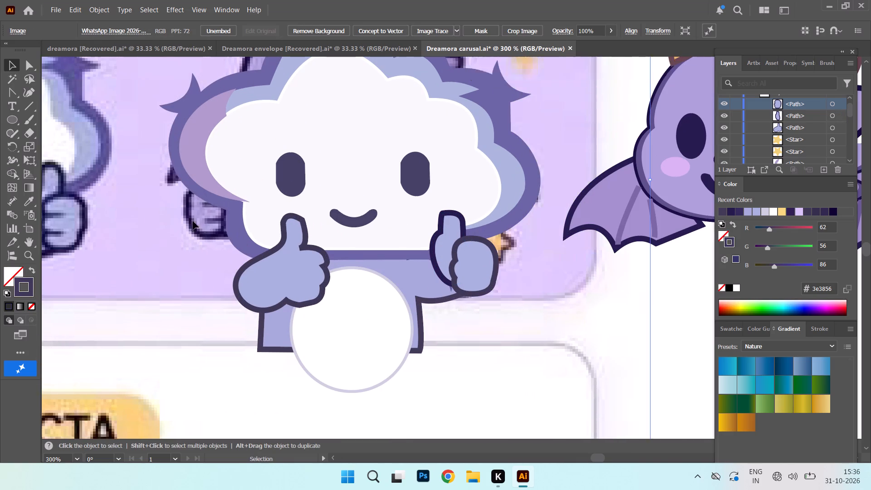
pyautogui.moveTo(193, 221); pyautogui.dragTo(223, 227)
pyautogui.moveTo(161, 217); pyautogui.dragTo(176, 220)
# Convert the anchor near the thumb shape's tip to reshape the upper part of its inner edge.
pyautogui.rightClick(7, 91)
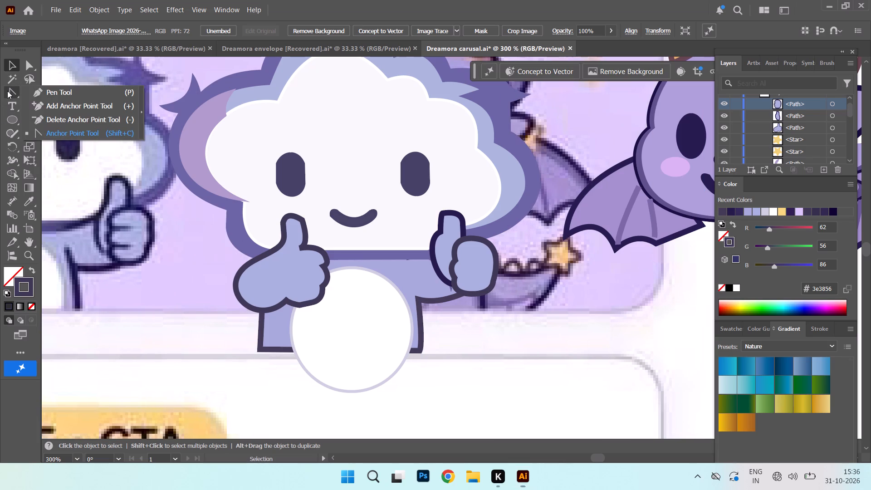
pyautogui.click(86, 129)
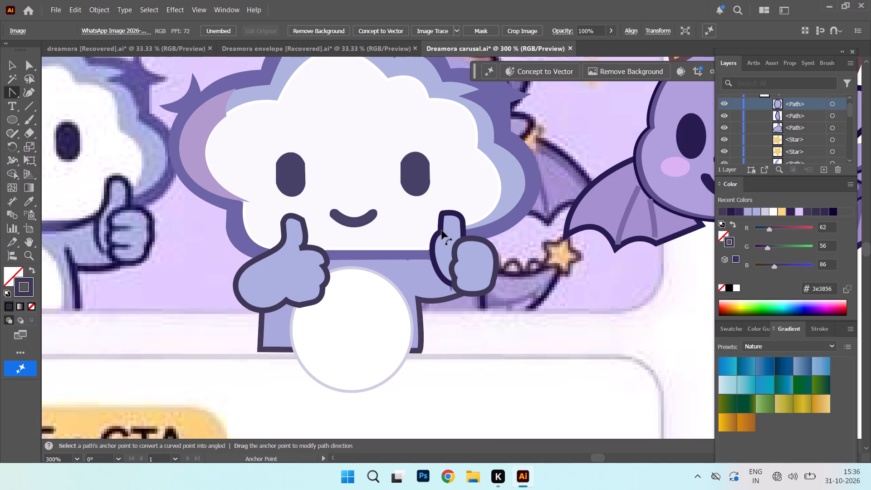
pyautogui.click(444, 225)
pyautogui.click(14, 58)
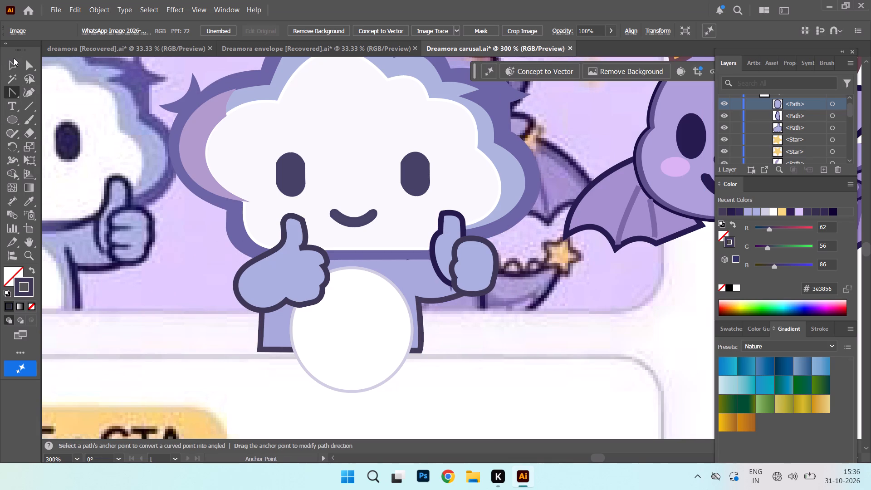
pyautogui.click(13, 63)
pyautogui.click(443, 223)
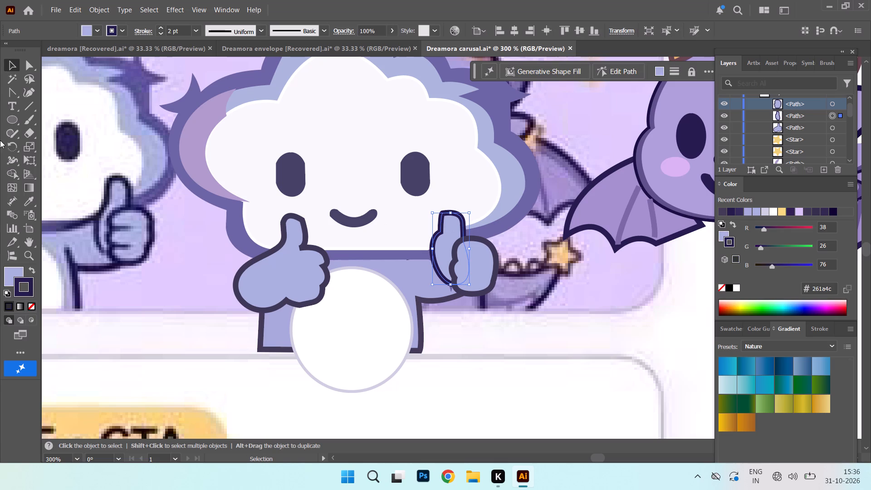
pyautogui.rightClick(17, 93)
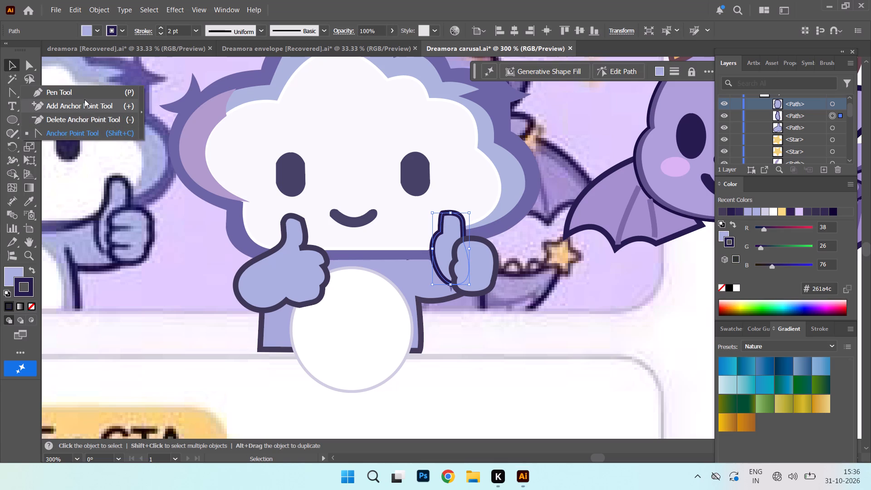
pyautogui.click(91, 134)
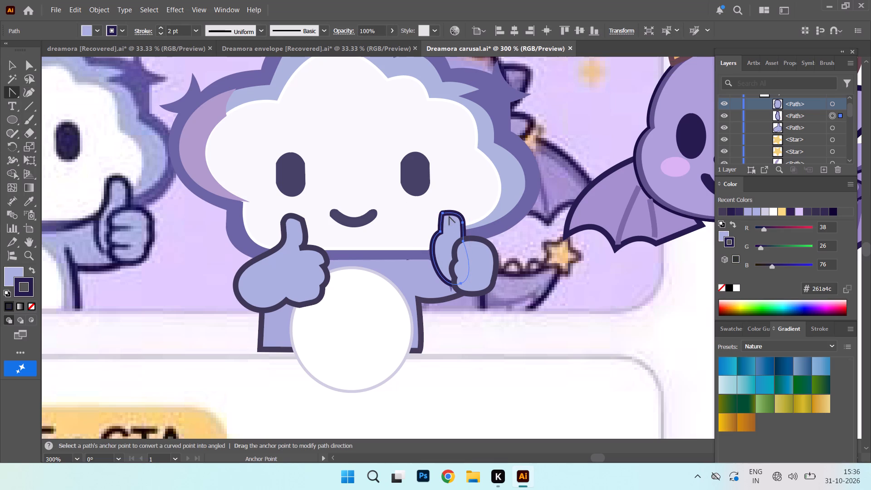
pyautogui.click(441, 221)
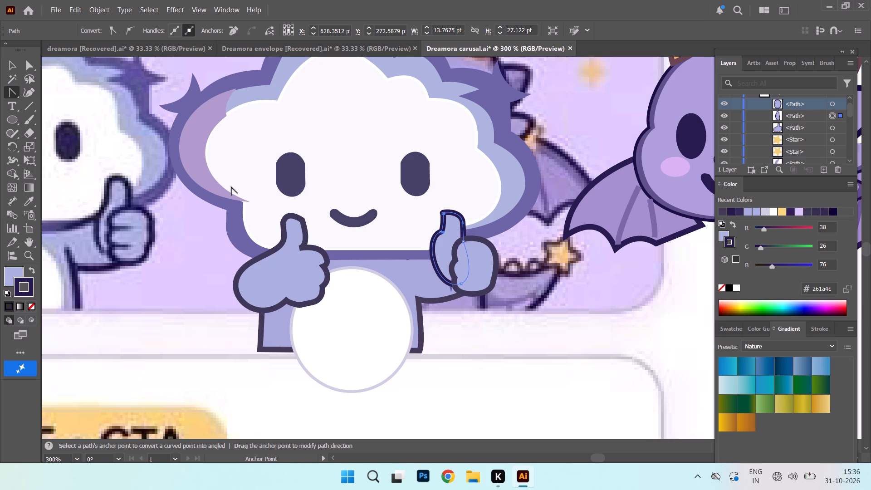
# Trace the reference cloud's raised thumb with the Pen tool as a new closed, curved path extending down behind the fist.
pyautogui.rightClick(19, 92)
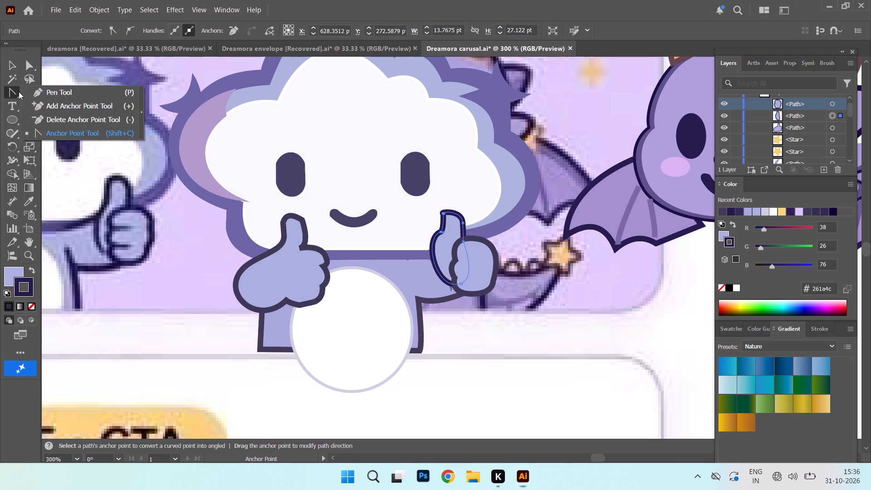
pyautogui.click(75, 93)
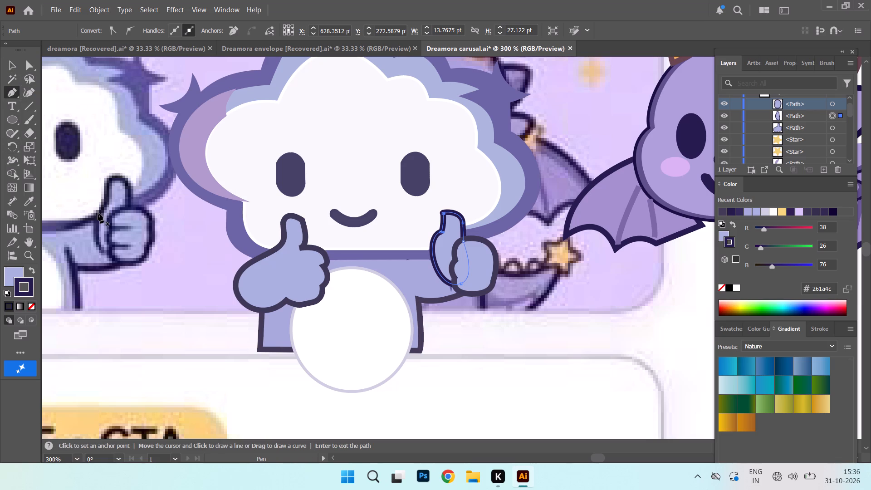
pyautogui.click(98, 213)
pyautogui.moveTo(106, 190); pyautogui.dragTo(107, 180)
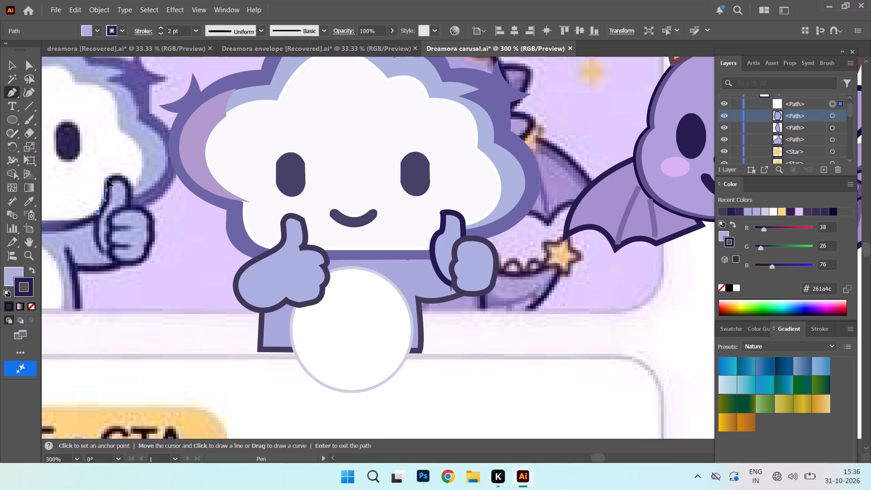
pyautogui.moveTo(107, 180); pyautogui.dragTo(105, 174)
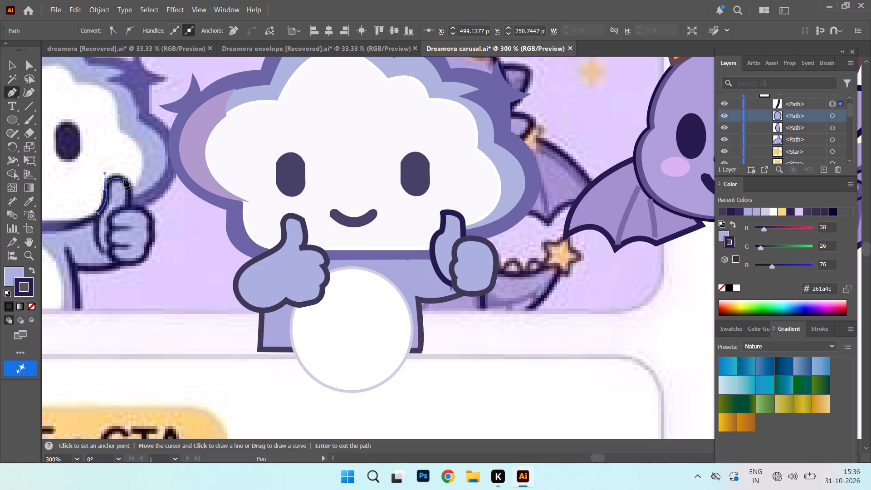
pyautogui.click(124, 180)
pyautogui.moveTo(128, 209); pyautogui.dragTo(128, 210)
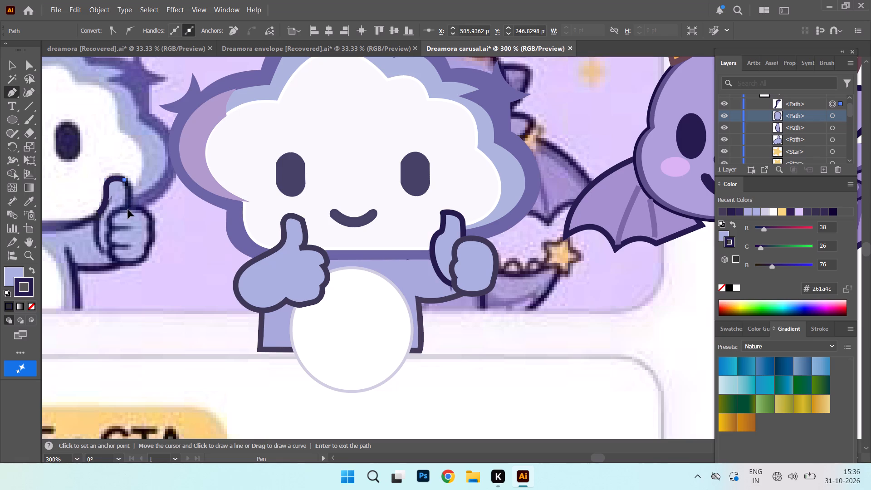
pyautogui.moveTo(128, 210); pyautogui.dragTo(122, 233)
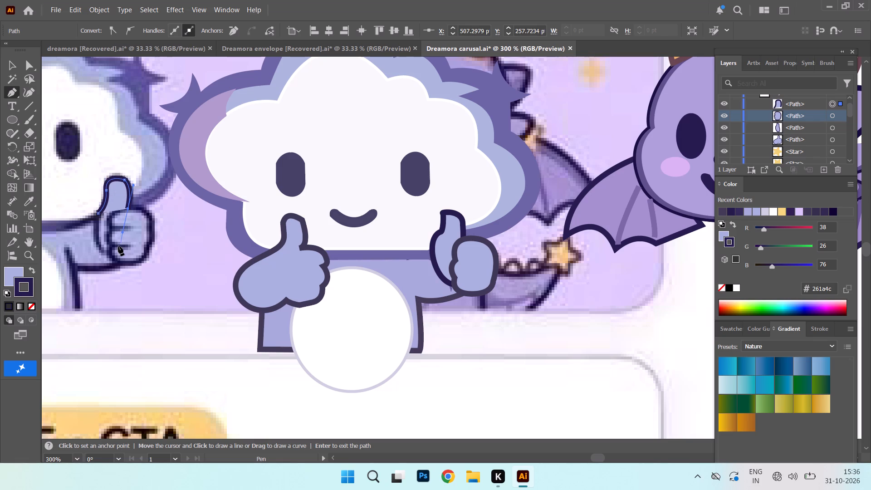
pyautogui.moveTo(121, 253); pyautogui.dragTo(111, 258)
pyautogui.moveTo(98, 215); pyautogui.dragTo(109, 181)
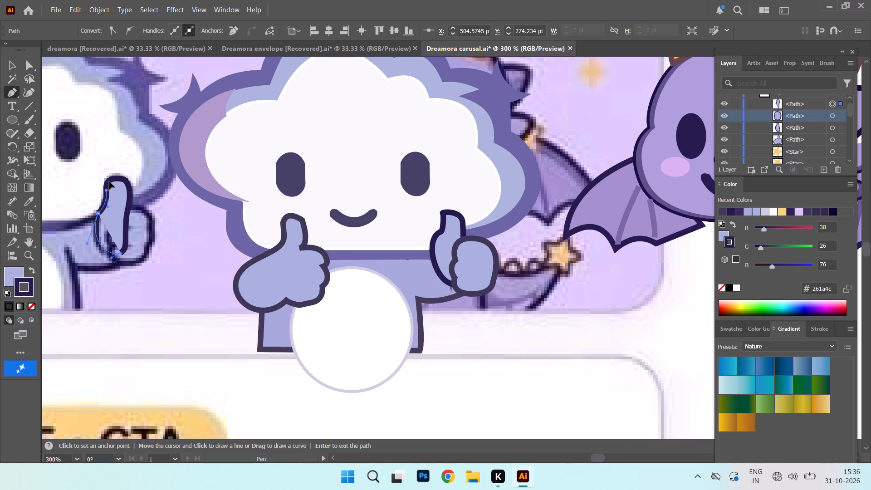
# Close the traced thumb path at its starting anchor by the thumb's tip.
pyautogui.moveTo(109, 181); pyautogui.dragTo(109, 177)
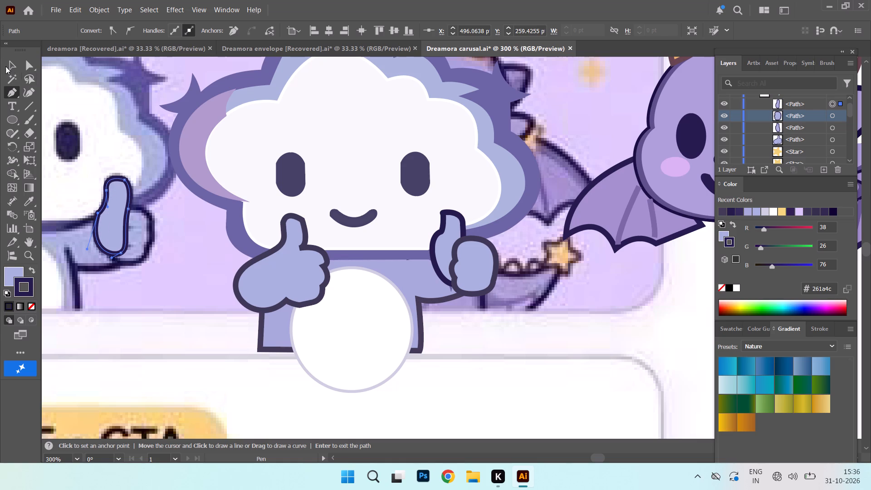
# Move the old thumb off the vector cloud's hand and put the newly traced thumb in its place.
pyautogui.click(15, 68)
pyautogui.moveTo(441, 231); pyautogui.dragTo(195, 323)
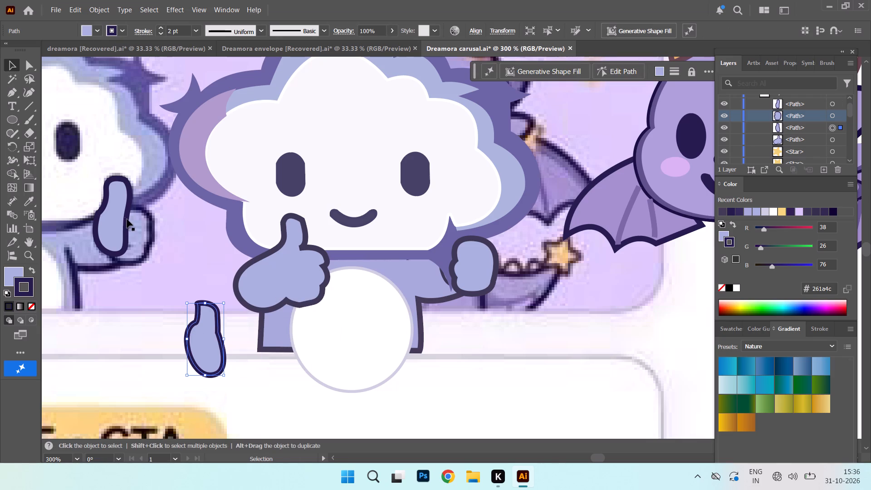
pyautogui.moveTo(125, 218); pyautogui.dragTo(466, 256)
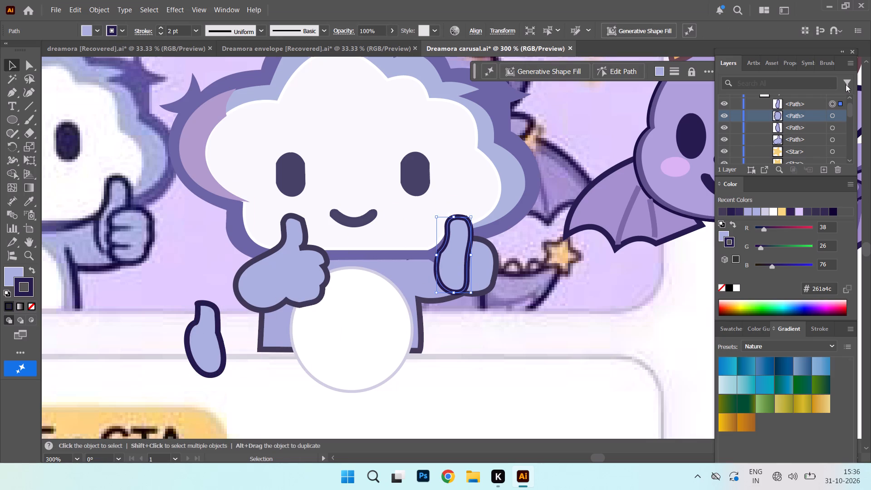
# Stack the new thumb behind the fist shape and fine-tune its position and size against the fist.
pyautogui.moveTo(810, 100); pyautogui.dragTo(807, 116)
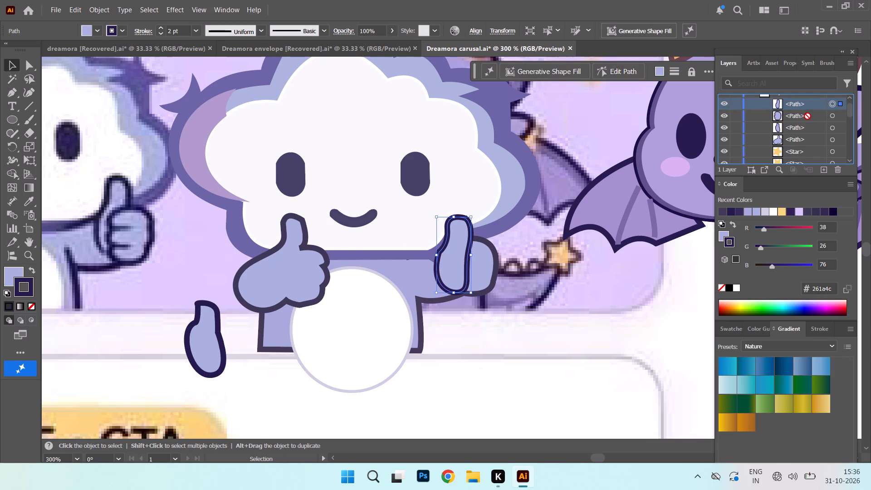
pyautogui.moveTo(807, 116); pyautogui.dragTo(807, 121)
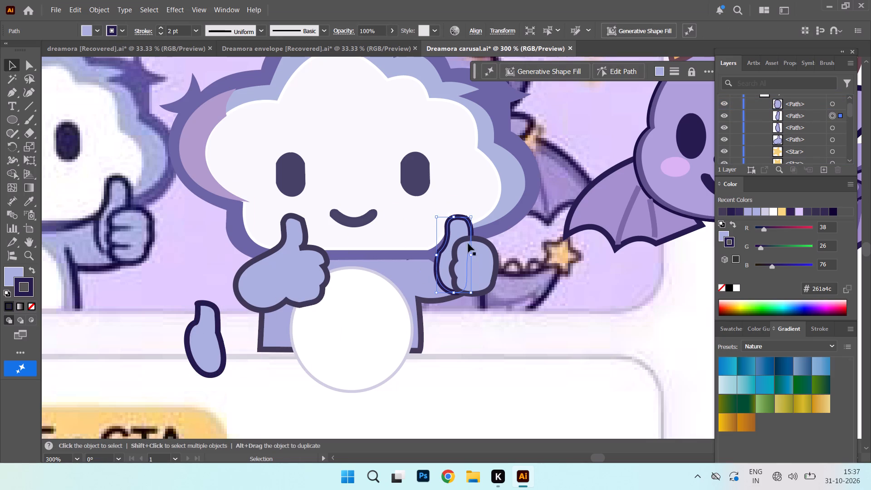
pyautogui.moveTo(441, 250); pyautogui.dragTo(440, 246)
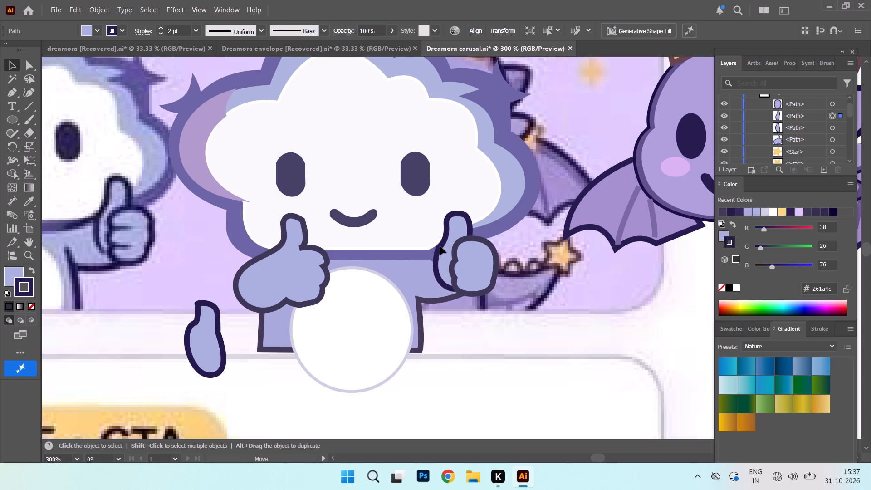
pyautogui.moveTo(440, 246); pyautogui.dragTo(439, 245)
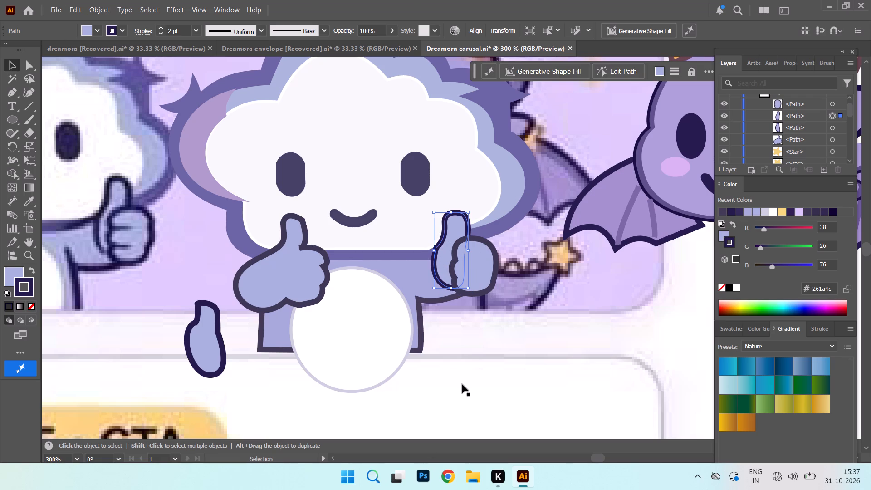
pyautogui.click(431, 212)
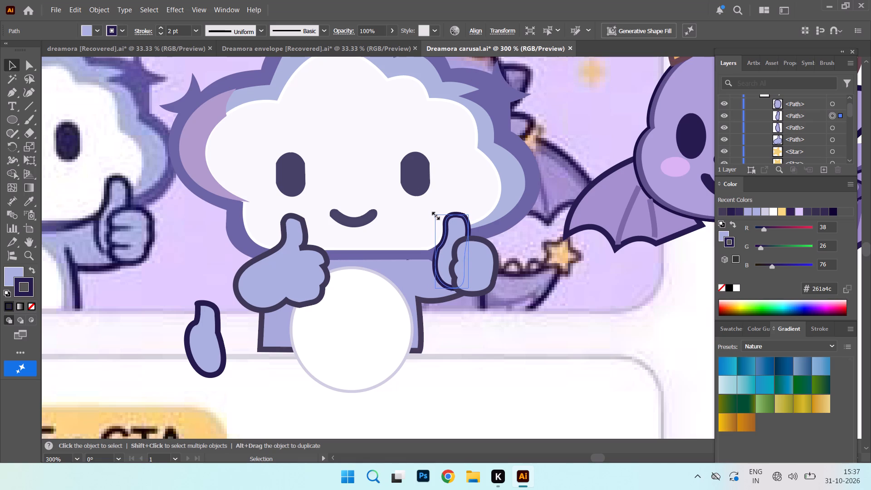
pyautogui.click(497, 367)
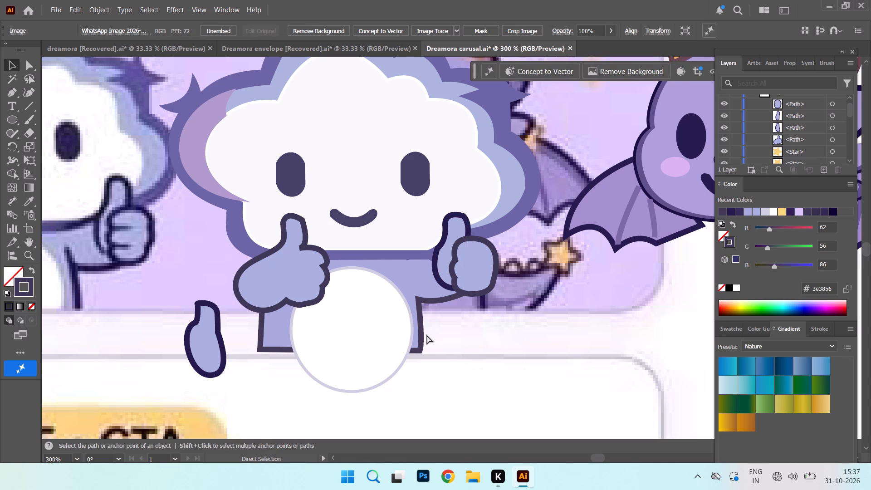
# Delete the discarded old thumb shape lying beside the cloud character's body.
pyautogui.hotkey('ctrl', '-')
pyautogui.hotkey('ctrl', '-')
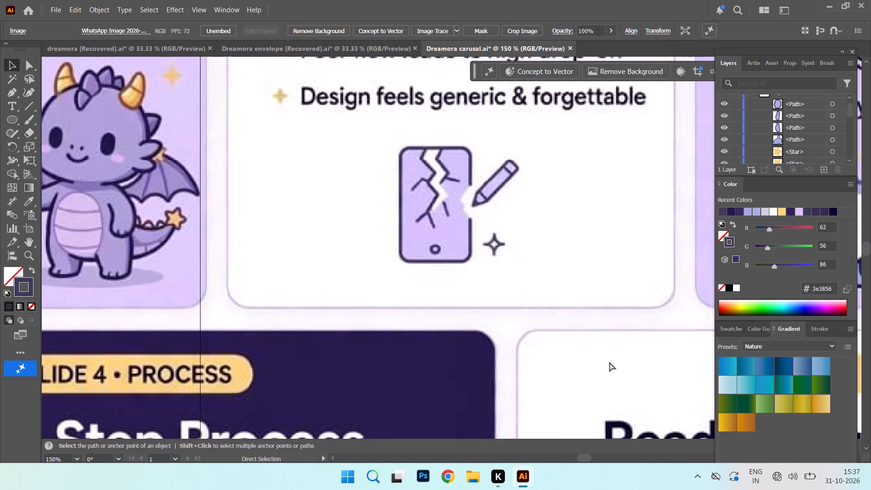
pyautogui.hotkey('ctrl', '=')
pyautogui.hotkey('ctrl', '=')
pyautogui.moveTo(583, 460); pyautogui.dragTo(601, 456)
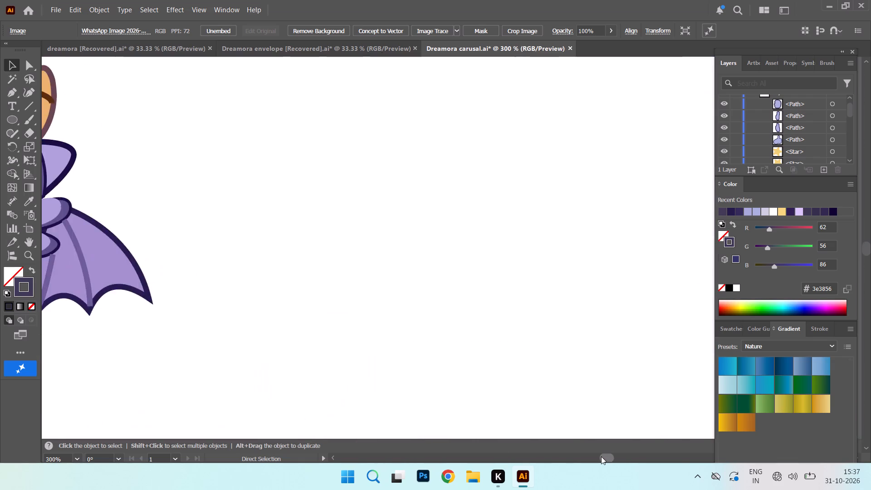
pyautogui.moveTo(601, 456); pyautogui.dragTo(594, 456)
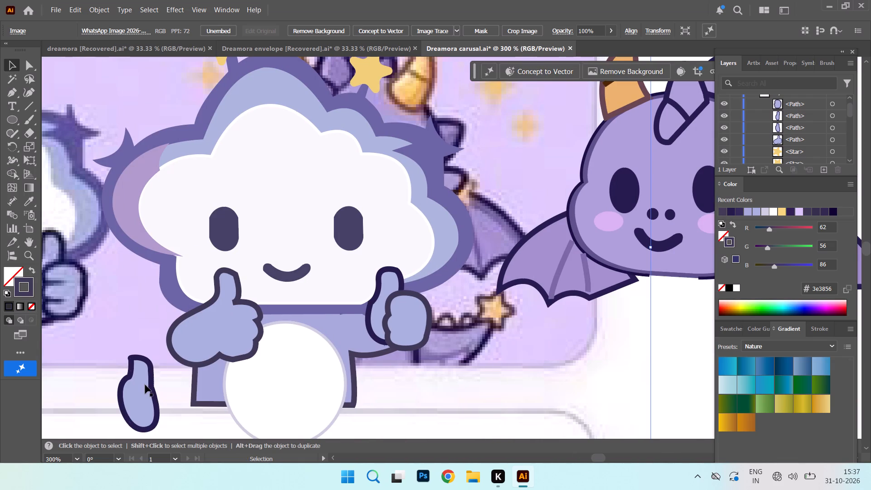
pyautogui.click(145, 385)
pyautogui.press('Delete')
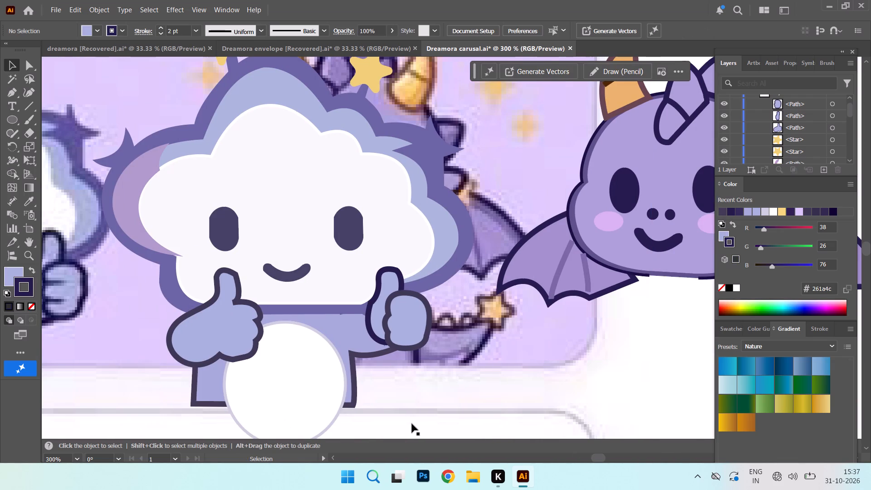
# Move the vector dragon head group up and farther away from the cloud character.
pyautogui.hotkey('ctrl', '-')
pyautogui.hotkey('ctrl', '-')
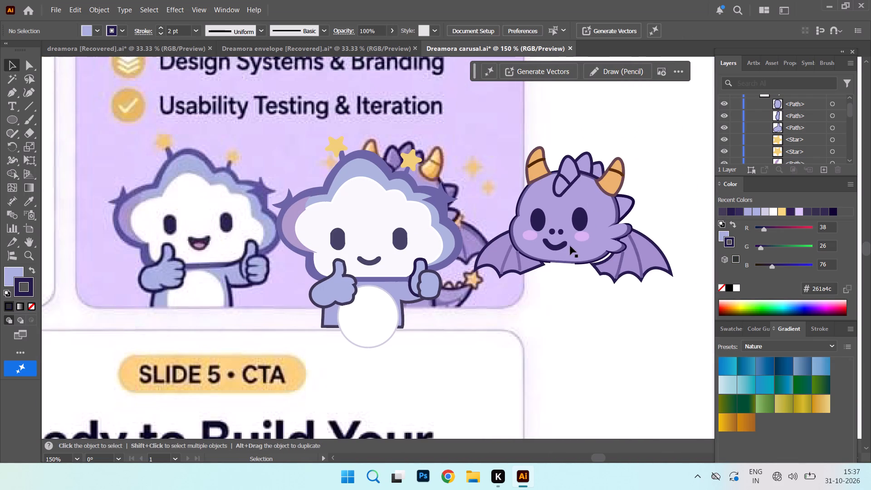
pyautogui.click(570, 248)
pyautogui.moveTo(571, 248); pyautogui.dragTo(636, 183)
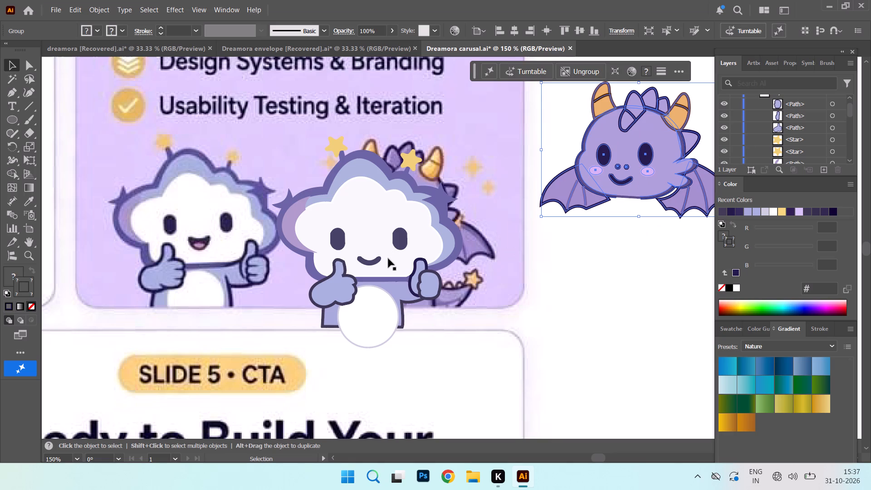
# Move the reference image out from behind the vector cloud character so the character stands on blank canvas.
pyautogui.click(388, 259)
pyautogui.moveTo(506, 279); pyautogui.dragTo(183, 269)
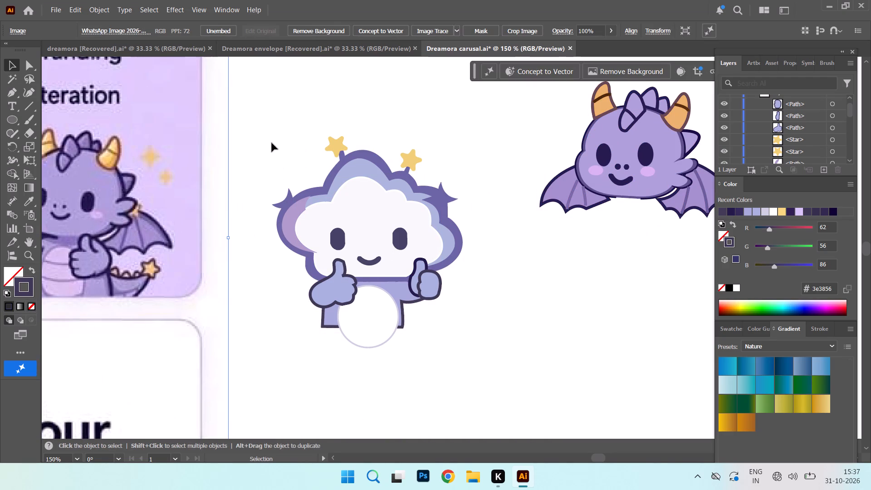
# Group all the parts of the vector cloud character, including its antennae stars, hands and body.
pyautogui.moveTo(272, 143); pyautogui.dragTo(494, 359)
pyautogui.click(584, 66)
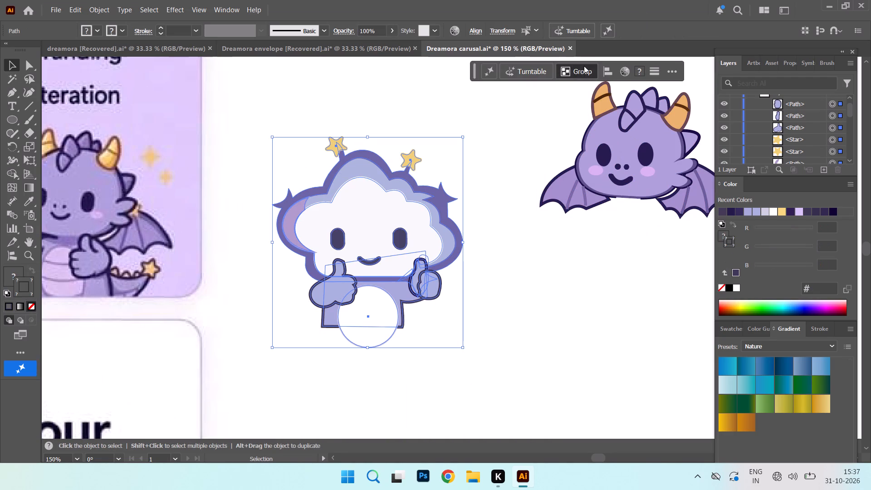
pyautogui.click(523, 319)
# Move the reference image back toward the cloud character until its thumbs-up dragon is fully in view.
pyautogui.moveTo(141, 266); pyautogui.dragTo(141, 266)
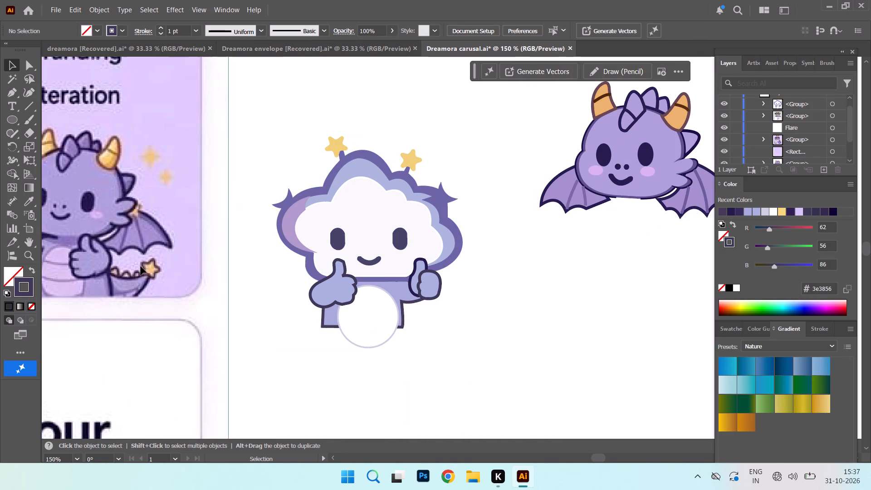
pyautogui.moveTo(141, 266); pyautogui.dragTo(222, 241)
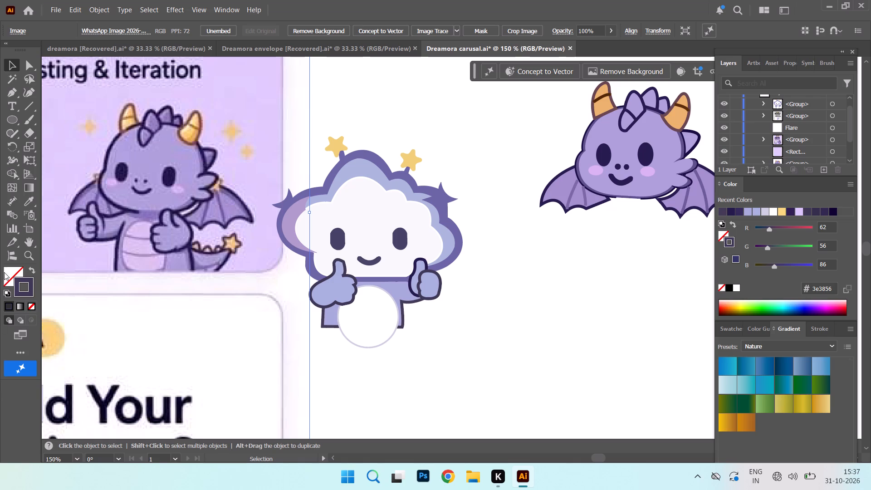
# Start a Pen tool path on the reference's standing dragon, from the neck along the outstretched arm's upper edge to the paw.
pyautogui.click(8, 95)
pyautogui.hotkey('ctrl', '=')
pyautogui.hotkey('ctrl', '=')
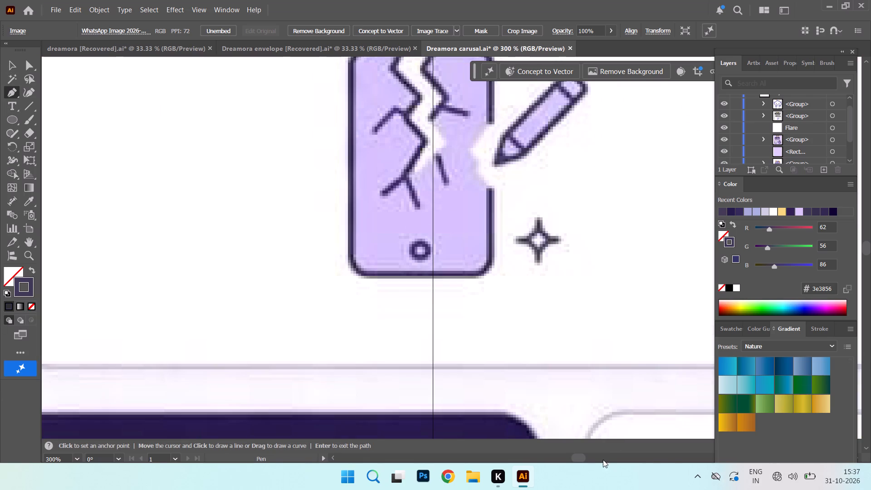
pyautogui.moveTo(582, 456); pyautogui.dragTo(574, 457)
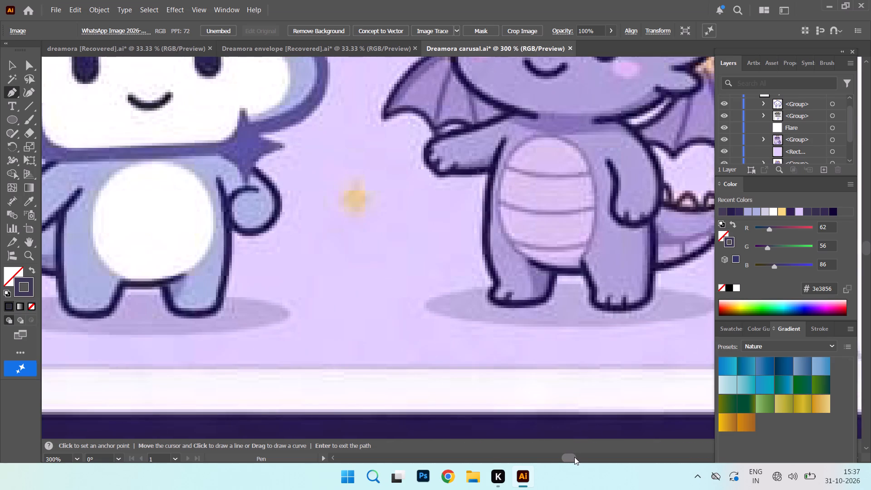
pyautogui.moveTo(574, 457); pyautogui.dragTo(577, 457)
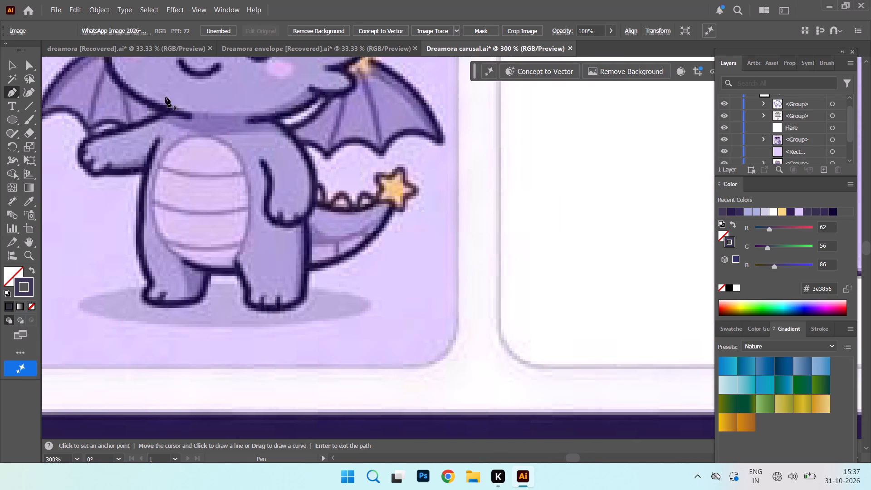
pyautogui.click(191, 117)
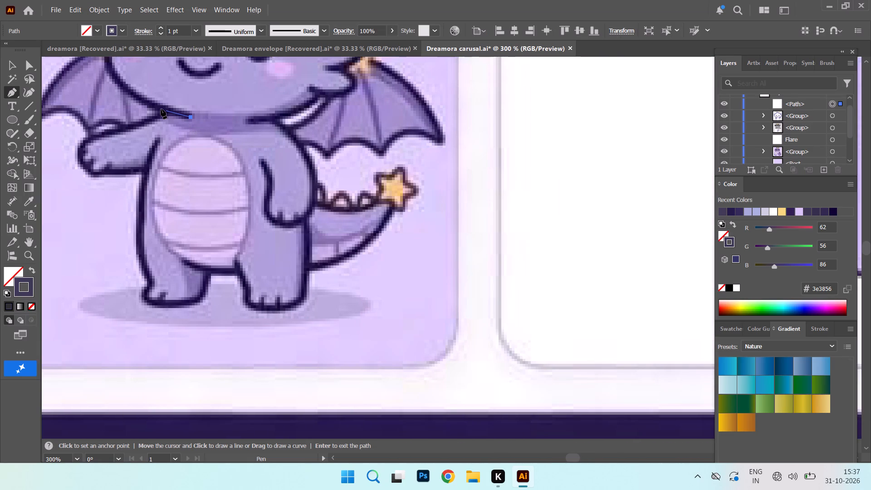
pyautogui.click(161, 109)
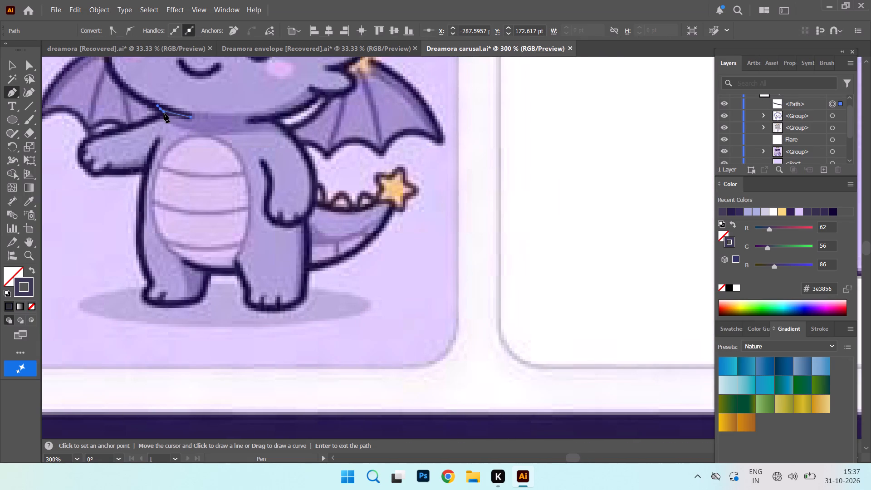
pyautogui.click(161, 109)
pyautogui.moveTo(95, 137); pyautogui.dragTo(68, 132)
pyautogui.moveTo(68, 132); pyautogui.dragTo(130, 154)
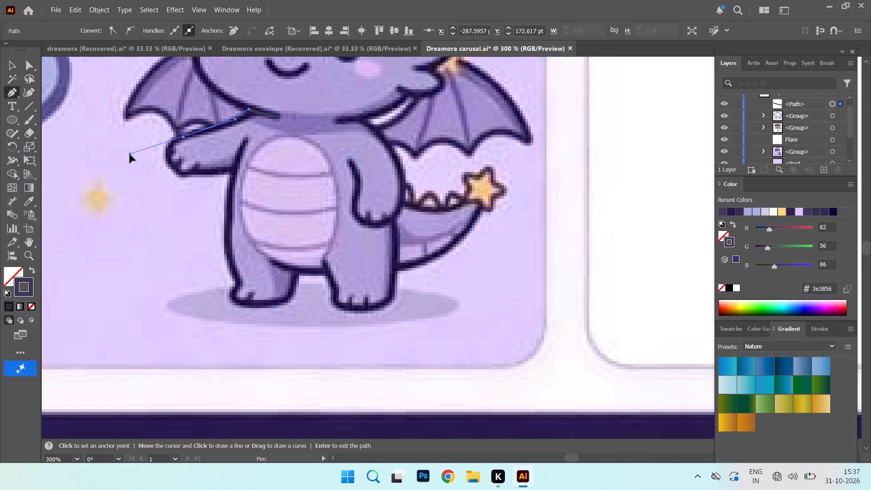
pyautogui.moveTo(130, 154); pyautogui.dragTo(118, 154)
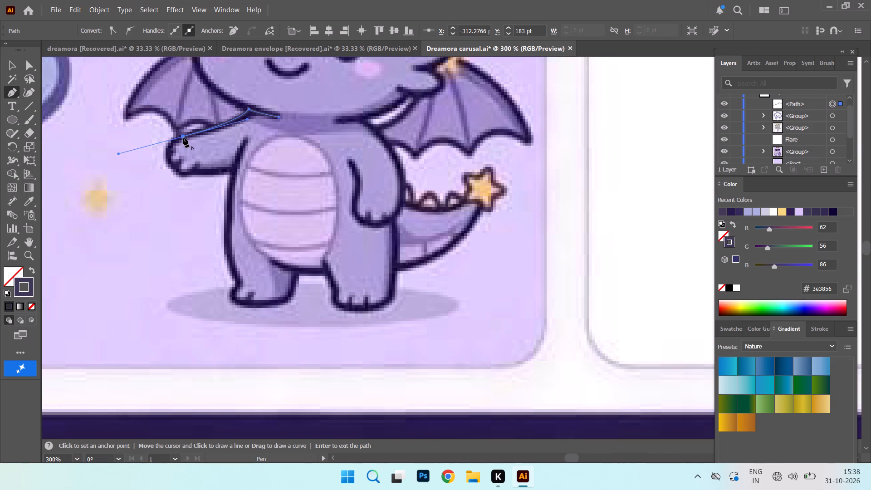
pyautogui.click(183, 137)
# Continue the dragon path around the outstretched paw, following its rounded fingers up to the notch beside the last finger.
pyautogui.moveTo(172, 152); pyautogui.dragTo(172, 153)
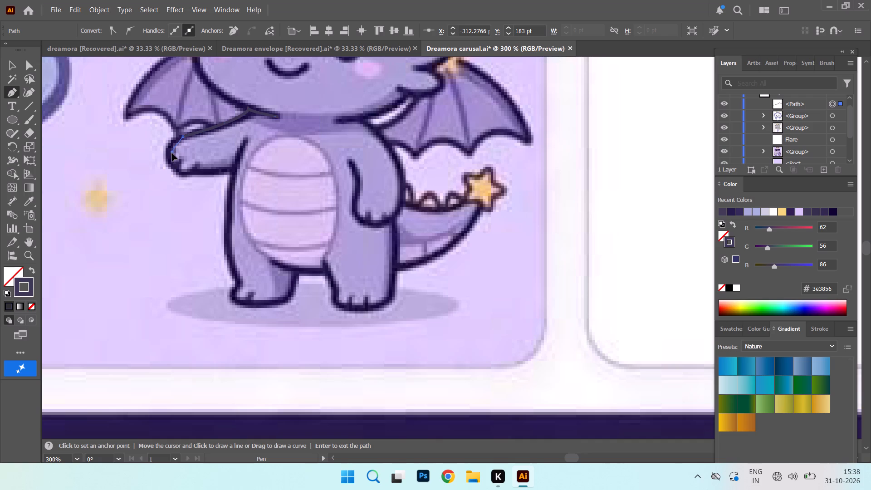
pyautogui.moveTo(172, 153); pyautogui.dragTo(177, 160)
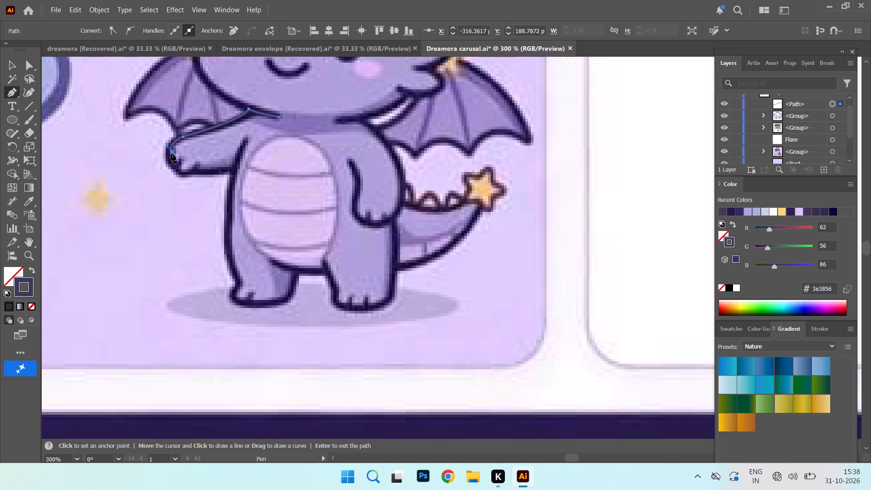
pyautogui.click(171, 153)
pyautogui.moveTo(177, 166); pyautogui.dragTo(191, 166)
pyautogui.moveTo(191, 166); pyautogui.dragTo(191, 166)
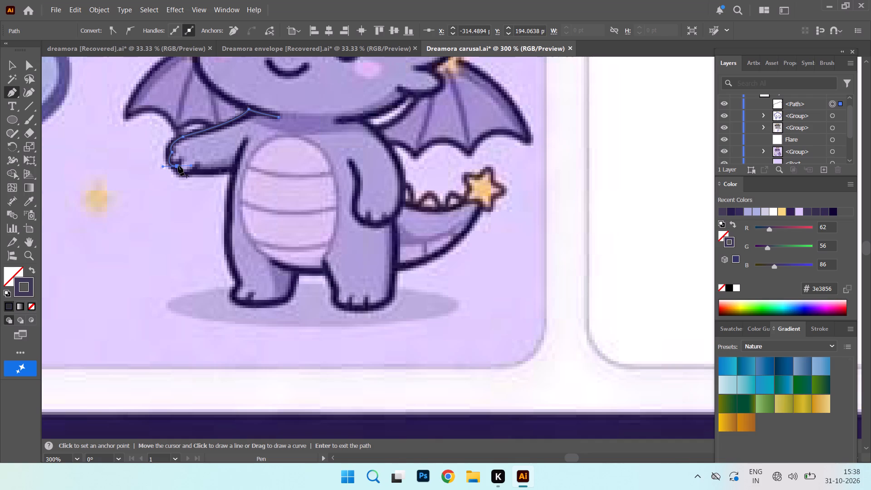
pyautogui.click(177, 166)
pyautogui.moveTo(190, 173); pyautogui.dragTo(203, 168)
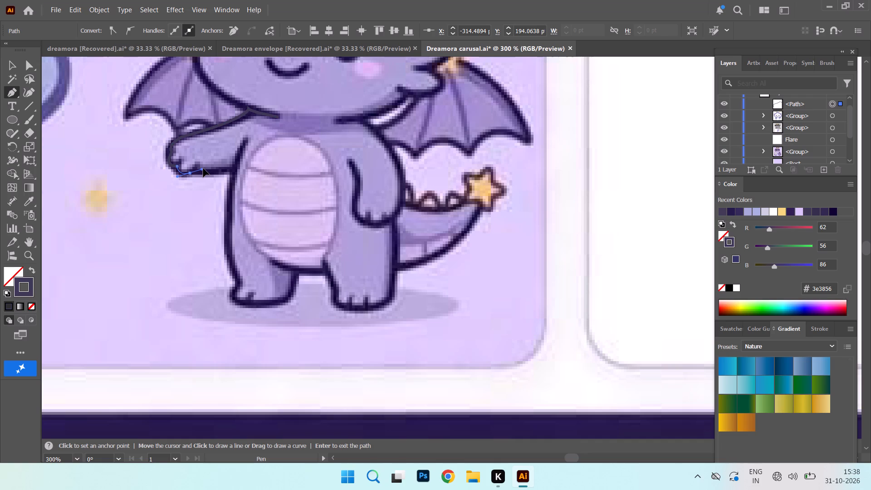
pyautogui.moveTo(203, 168); pyautogui.dragTo(204, 167)
pyautogui.click(197, 161)
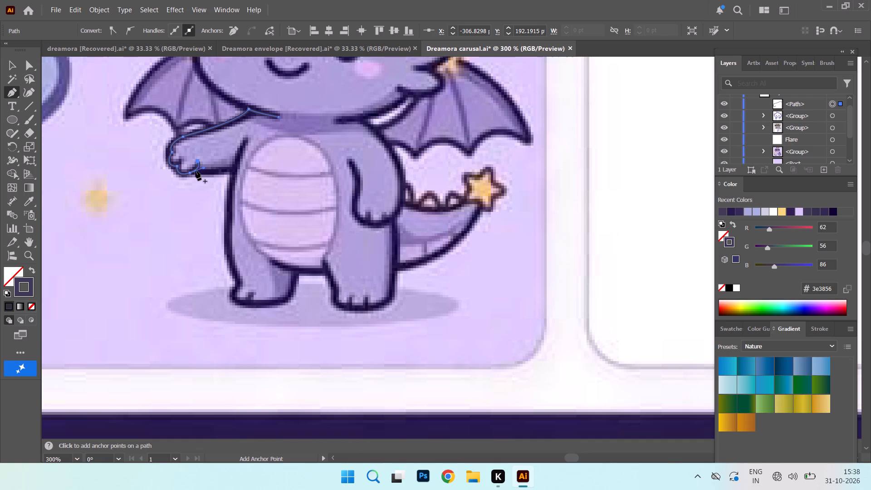
pyautogui.hotkey('ctrl', 'z')
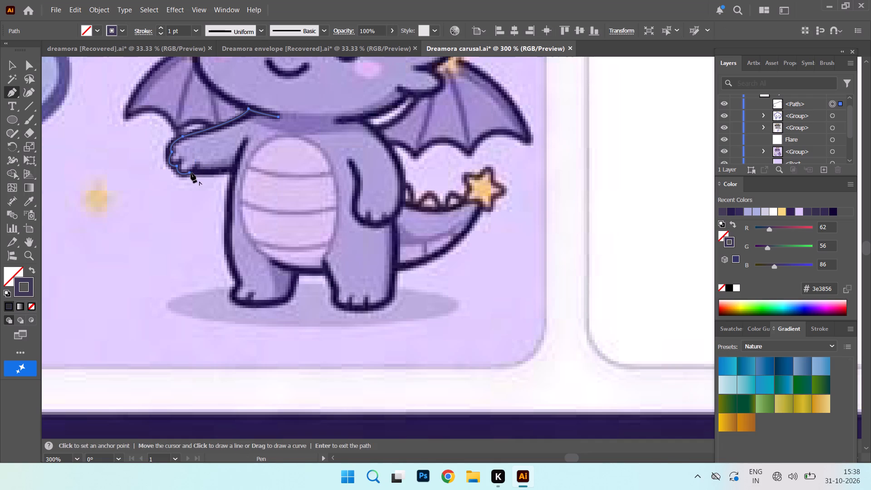
pyautogui.click(191, 173)
pyautogui.moveTo(197, 164); pyautogui.dragTo(199, 159)
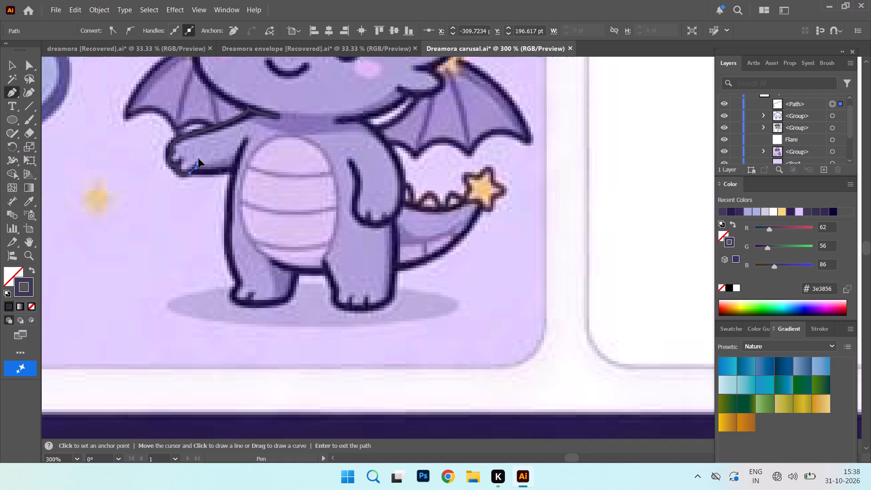
pyautogui.moveTo(199, 159); pyautogui.dragTo(201, 157)
pyautogui.click(197, 164)
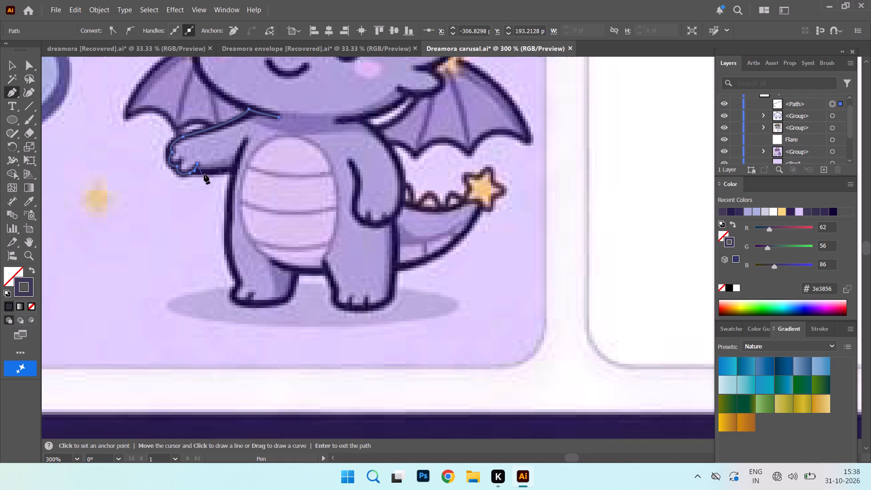
# Extend the path along the outstretched arm's underside to the body and up the crease to the armpit.
pyautogui.moveTo(231, 168); pyautogui.dragTo(281, 155)
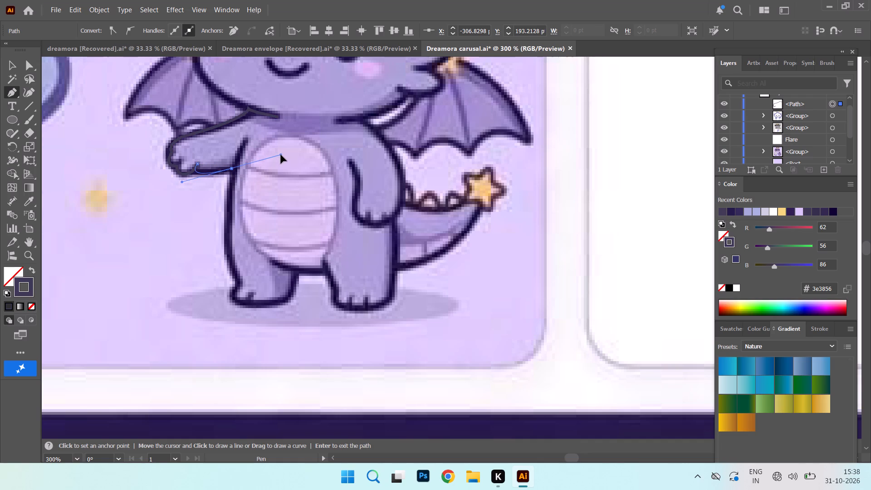
pyautogui.moveTo(281, 155); pyautogui.dragTo(278, 154)
pyautogui.click(231, 168)
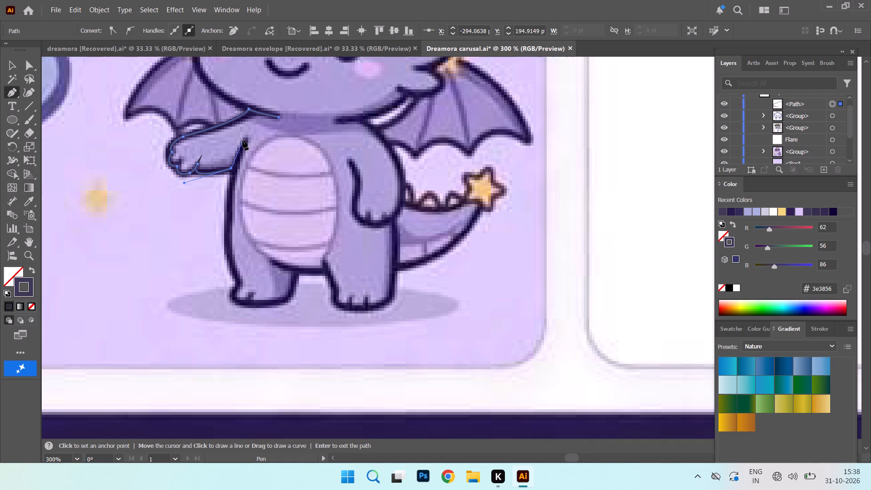
pyautogui.click(245, 137)
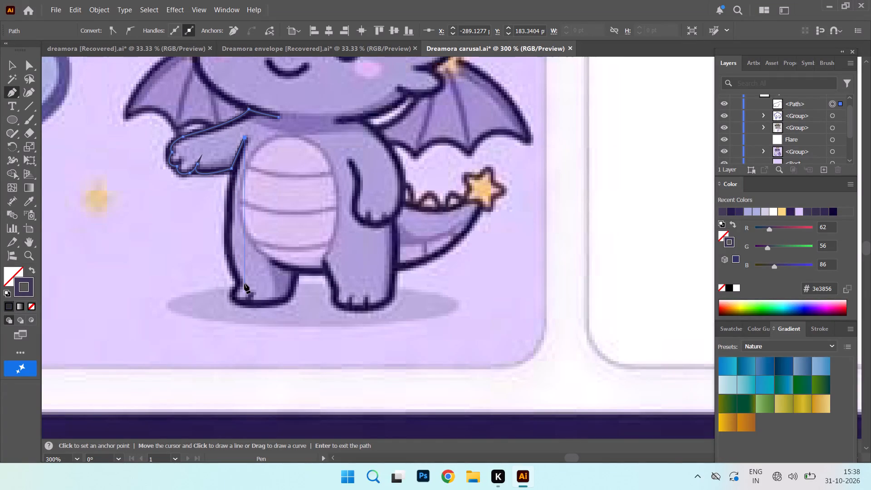
# Trace the dragon's side with one long curve from the armpit down to the ankle below the outstretched arm.
pyautogui.moveTo(242, 283); pyautogui.dragTo(281, 315)
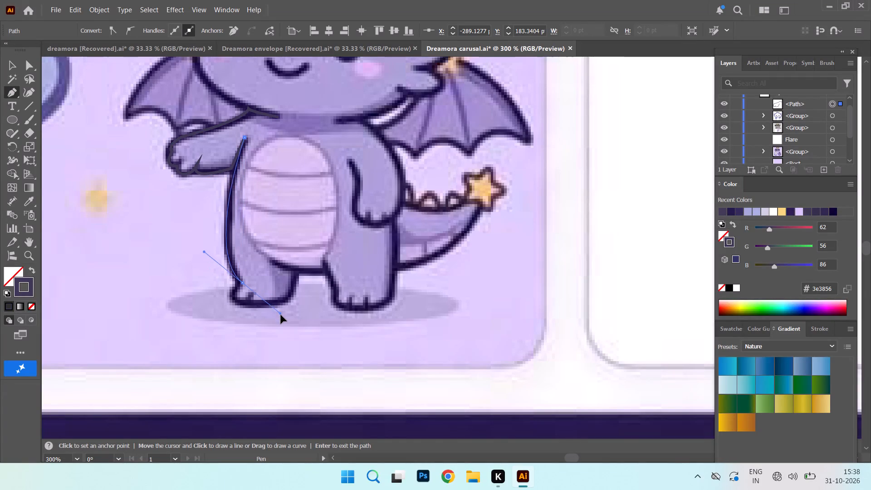
pyautogui.moveTo(281, 315); pyautogui.dragTo(279, 368)
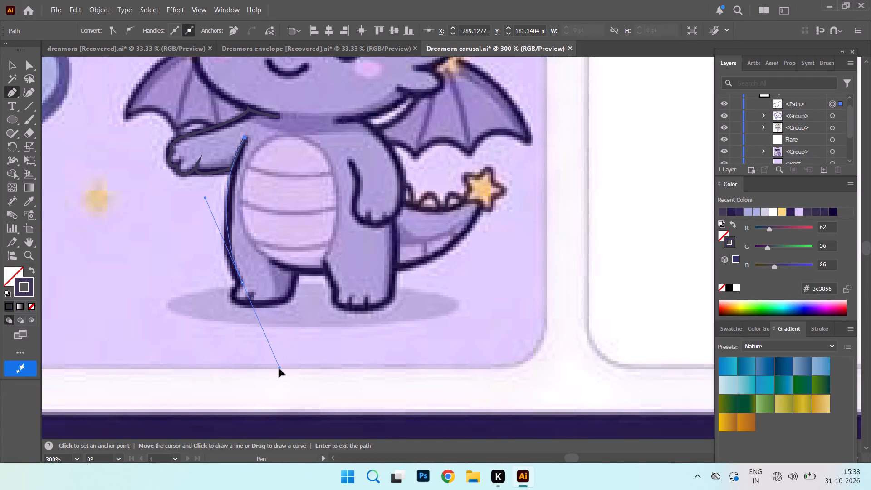
pyautogui.moveTo(279, 368); pyautogui.dragTo(283, 343)
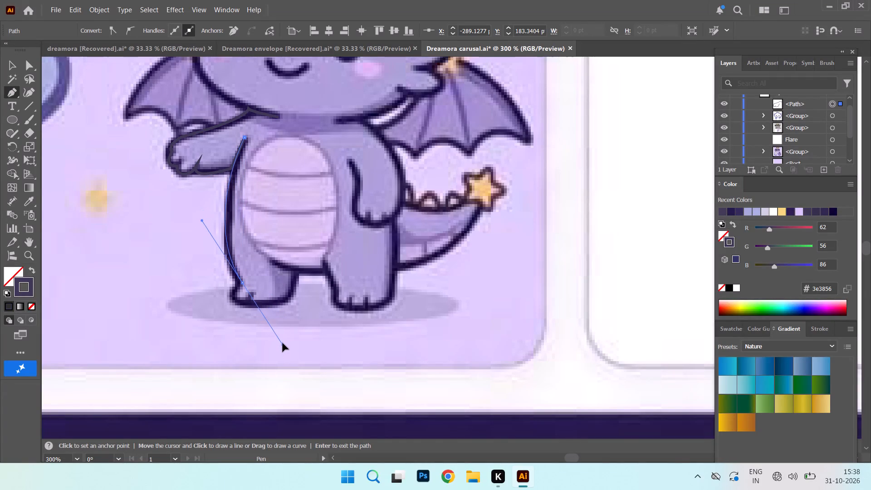
pyautogui.moveTo(283, 343); pyautogui.dragTo(281, 328)
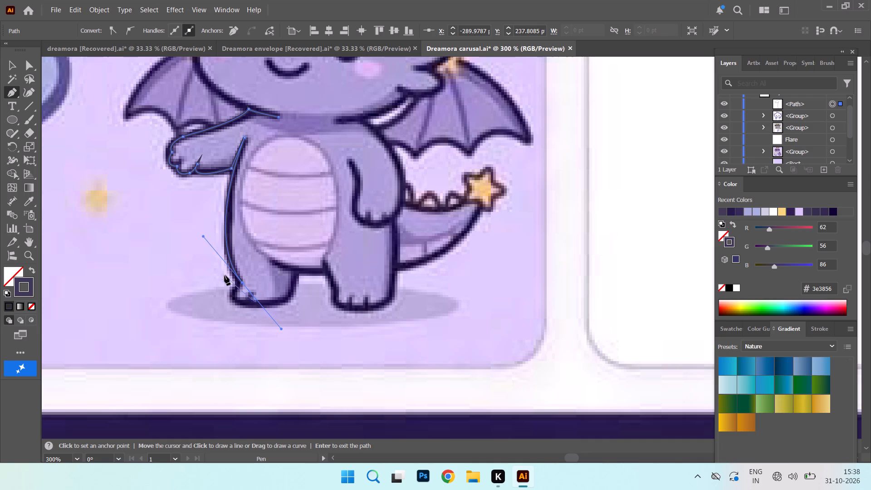
pyautogui.click(241, 283)
# Trace the foot below the outstretched arm, including its toe notch and sole, and continue up the inner leg to the belly.
pyautogui.moveTo(239, 303); pyautogui.dragTo(254, 311)
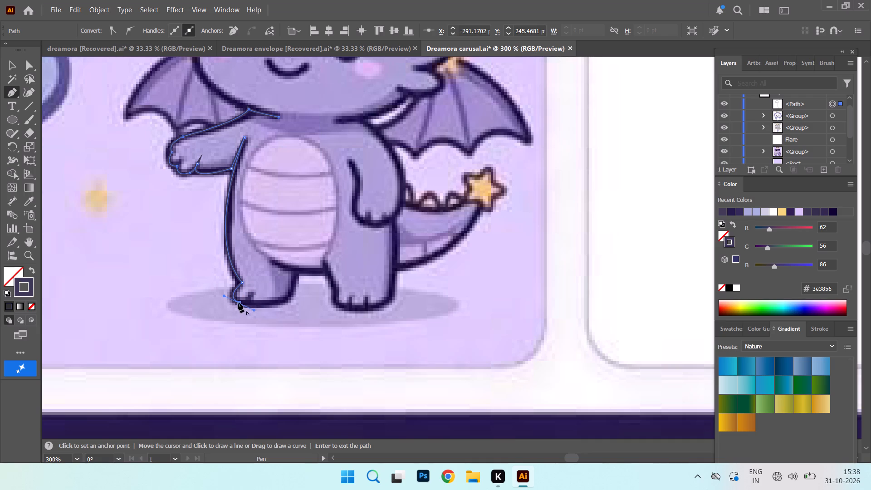
pyautogui.click(238, 303)
pyautogui.moveTo(253, 292); pyautogui.dragTo(263, 278)
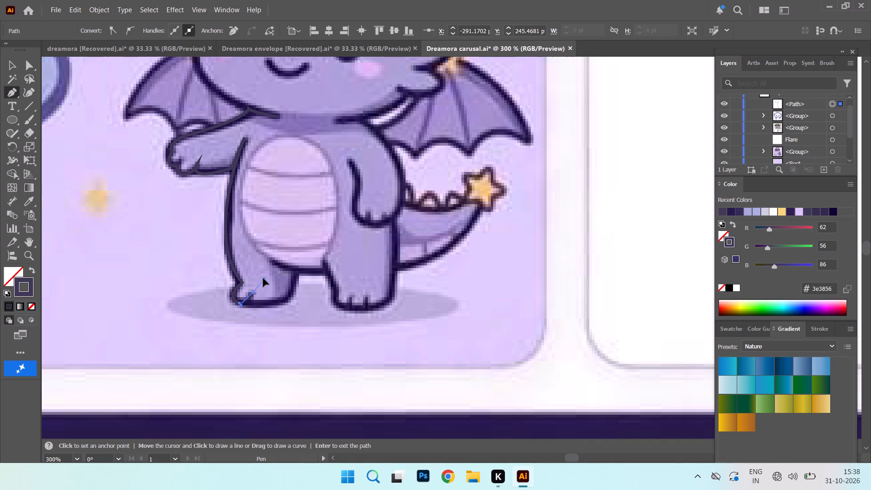
pyautogui.moveTo(263, 278); pyautogui.dragTo(252, 283)
pyautogui.moveTo(252, 283); pyautogui.dragTo(257, 281)
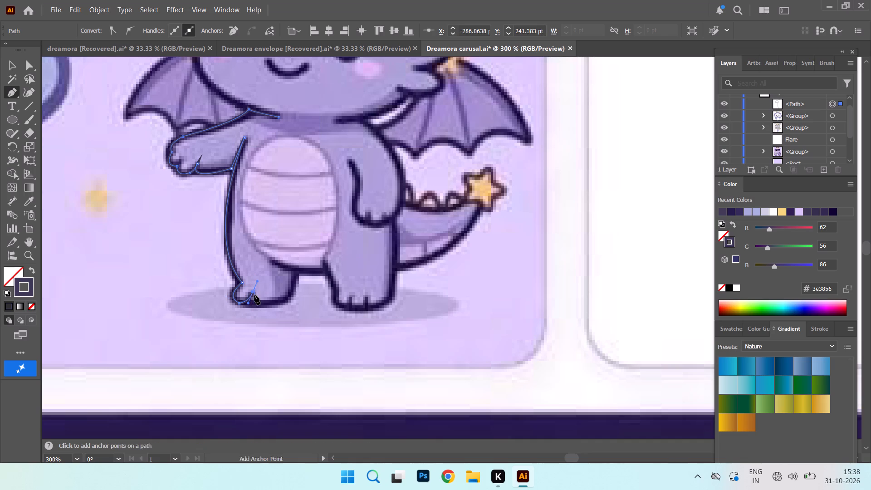
pyautogui.click(253, 293)
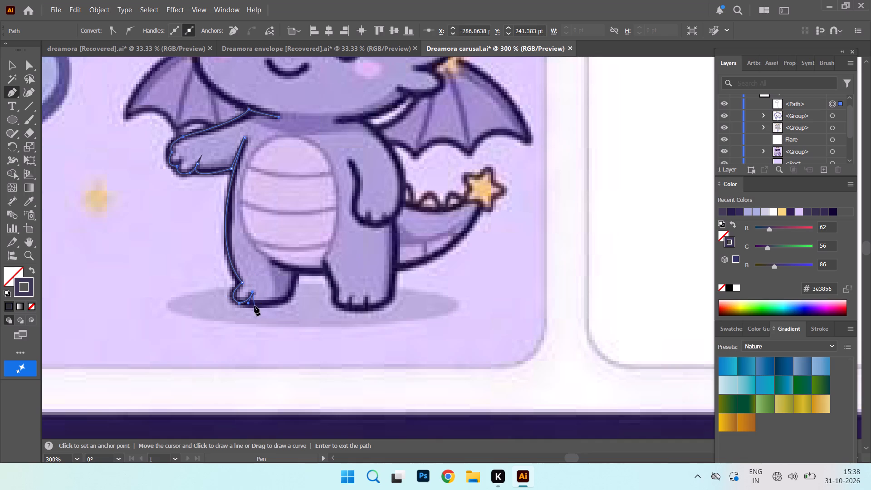
pyautogui.moveTo(254, 306); pyautogui.dragTo(266, 304)
pyautogui.moveTo(292, 292); pyautogui.dragTo(297, 285)
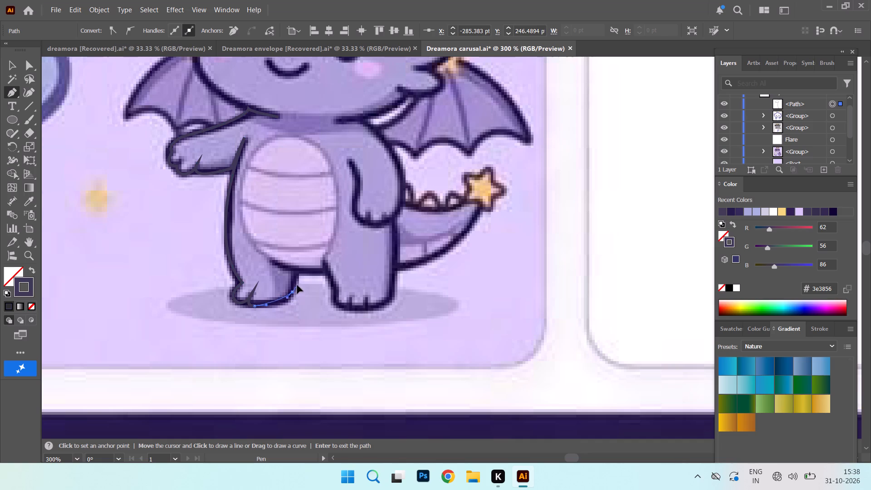
pyautogui.moveTo(297, 285); pyautogui.dragTo(297, 276)
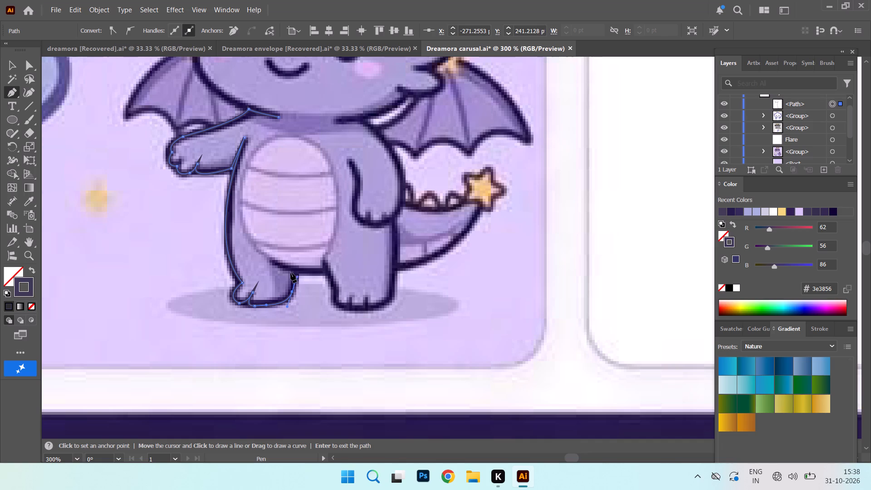
pyautogui.click(292, 291)
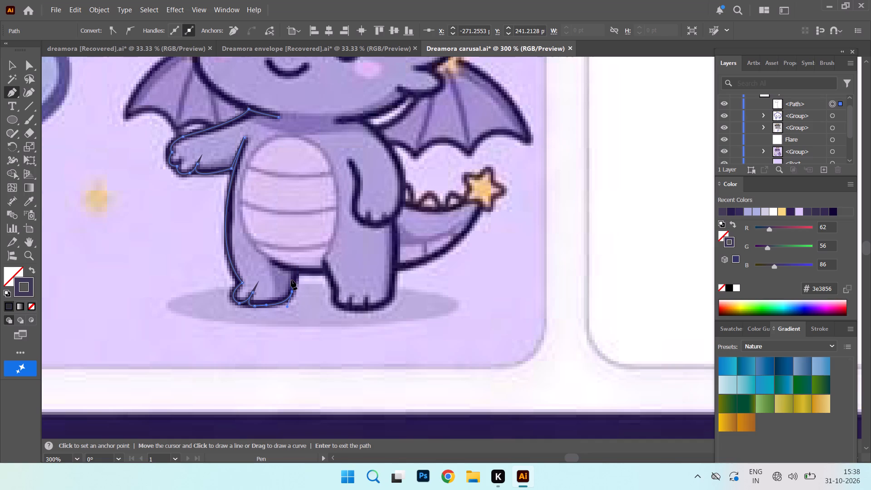
pyautogui.click(294, 271)
# Carry the path across the gap between the legs and down the other leg's inner edge to its first toe.
pyautogui.moveTo(326, 271); pyautogui.dragTo(330, 271)
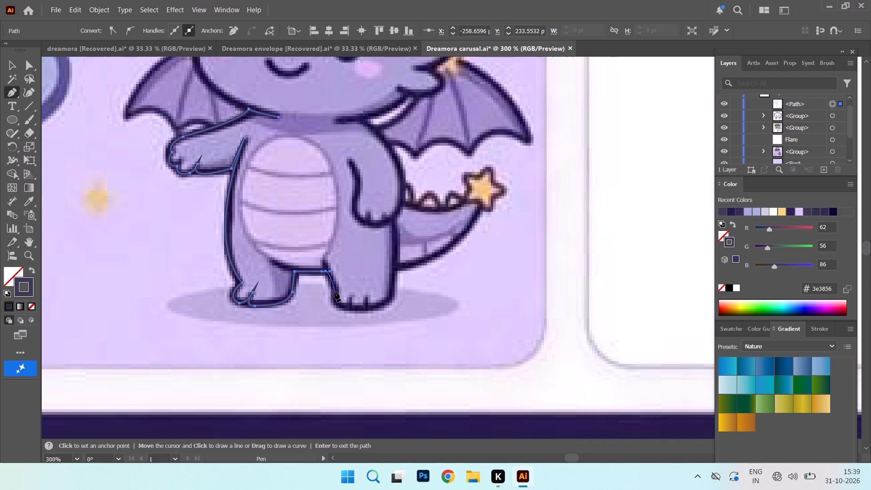
pyautogui.click(336, 290)
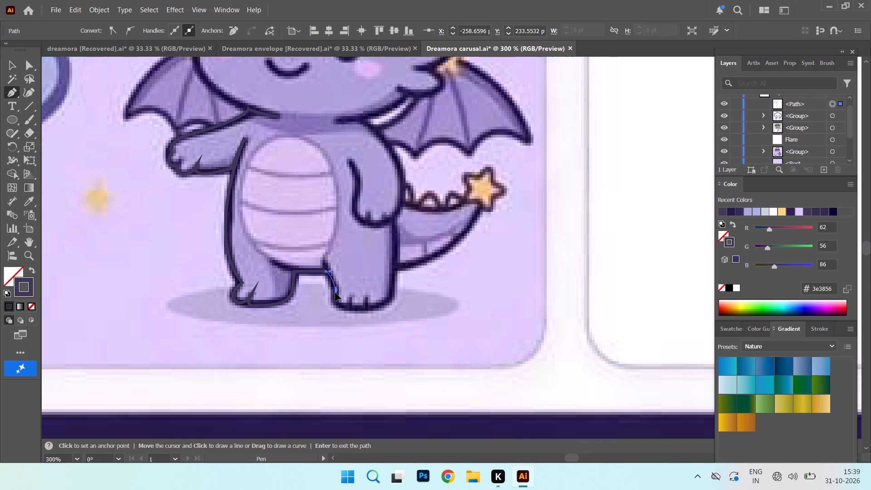
pyautogui.moveTo(343, 306); pyautogui.dragTo(346, 306)
pyautogui.moveTo(346, 306); pyautogui.dragTo(355, 304)
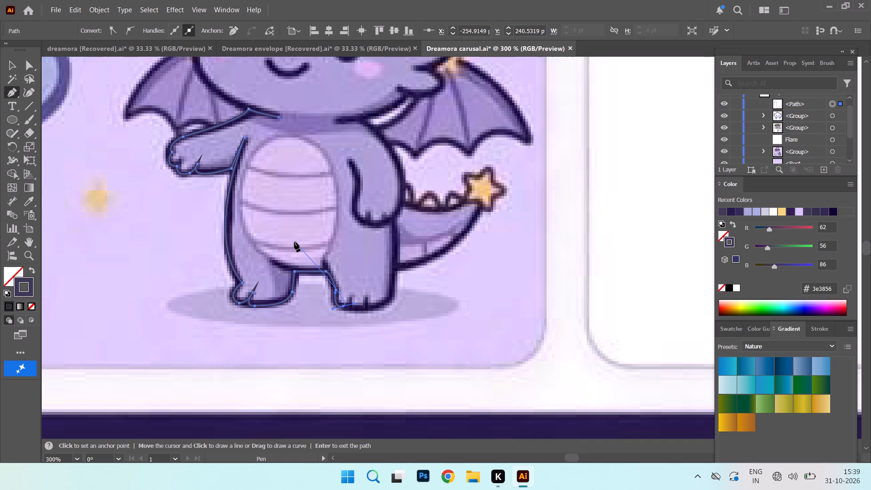
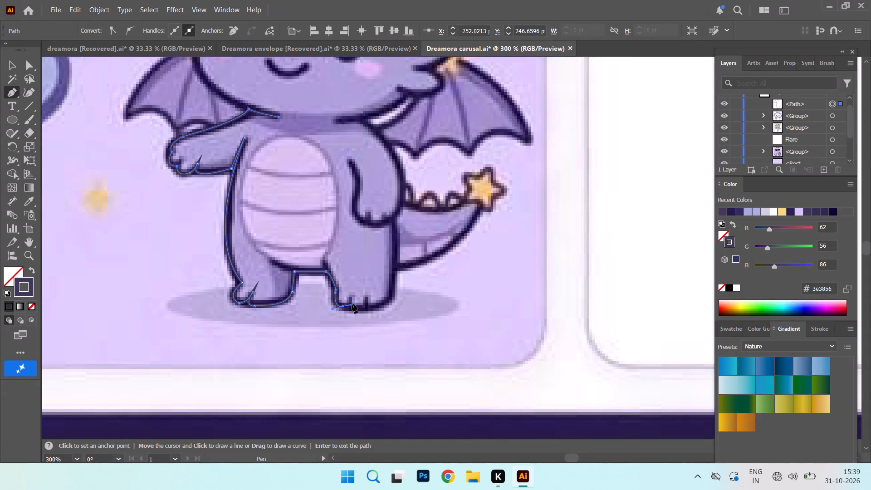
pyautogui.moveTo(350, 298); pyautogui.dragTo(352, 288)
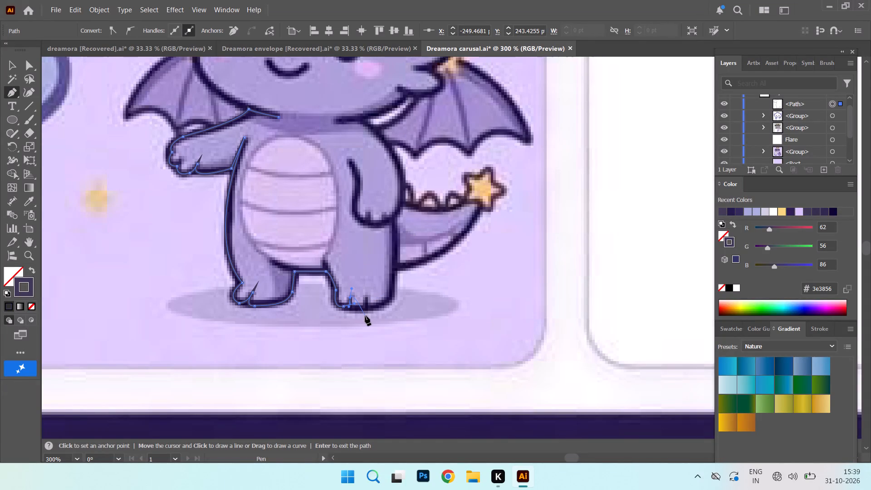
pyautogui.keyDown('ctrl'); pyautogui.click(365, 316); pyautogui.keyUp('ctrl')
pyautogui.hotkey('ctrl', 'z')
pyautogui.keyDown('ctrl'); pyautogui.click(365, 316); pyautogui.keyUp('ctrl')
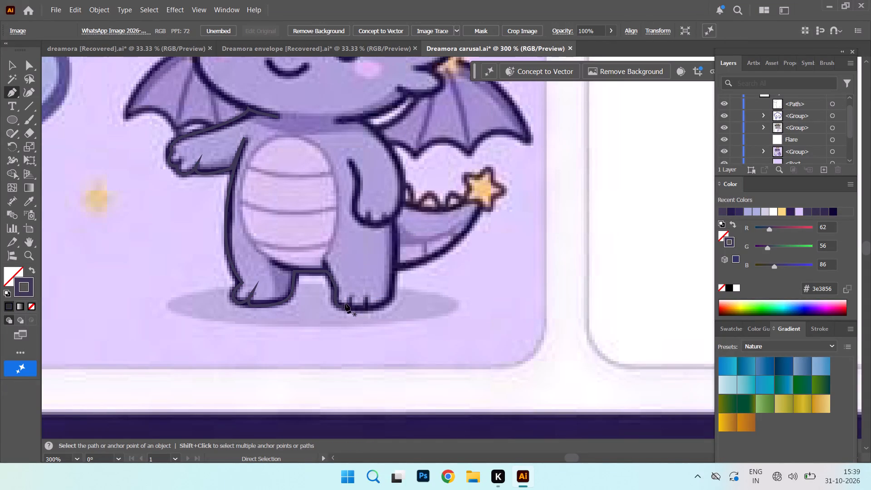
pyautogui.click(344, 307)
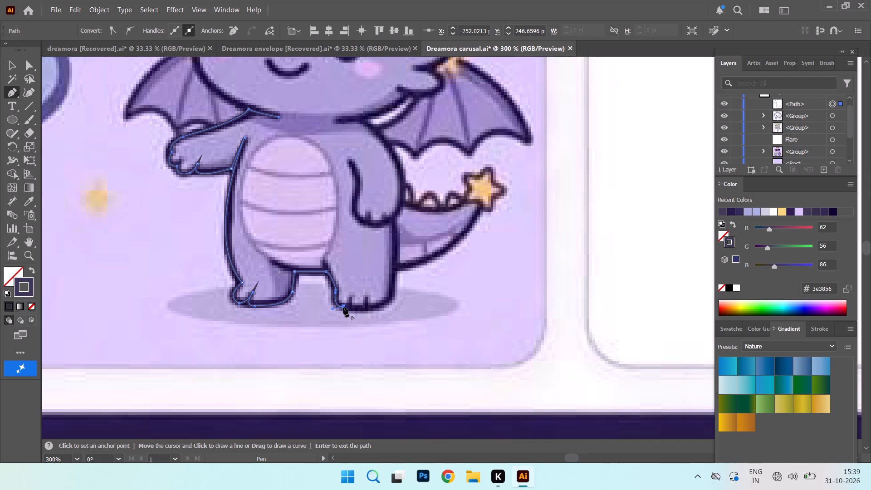
# Trace the foot below the hanging arm with its two toe notches, sole and rounded heel up to the ankle.
pyautogui.moveTo(351, 301); pyautogui.dragTo(352, 294)
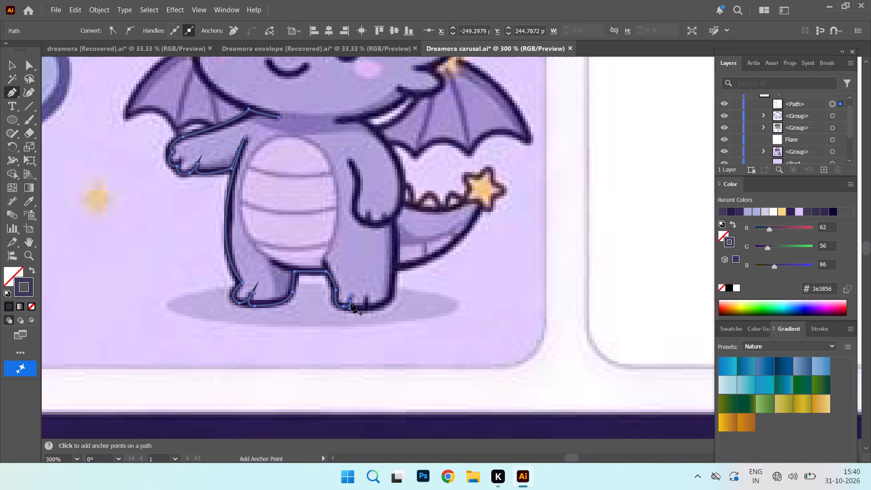
pyautogui.click(350, 301)
pyautogui.moveTo(359, 309); pyautogui.dragTo(369, 308)
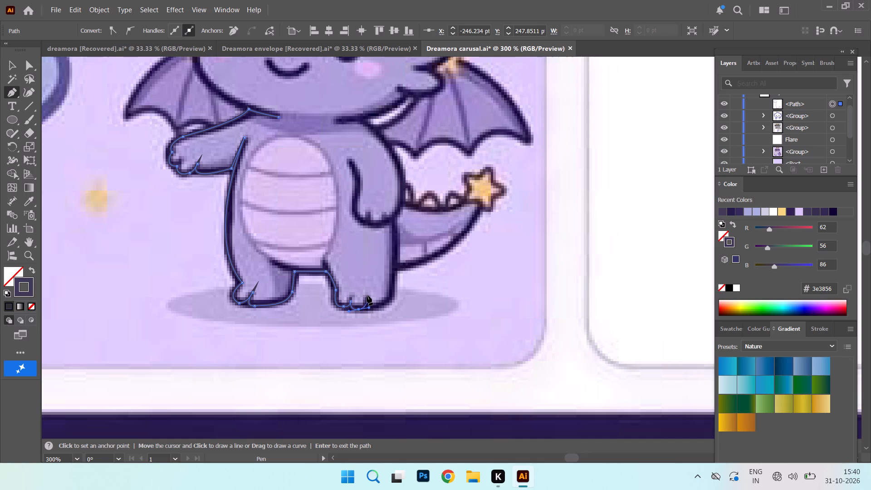
pyautogui.moveTo(367, 297); pyautogui.dragTo(367, 290)
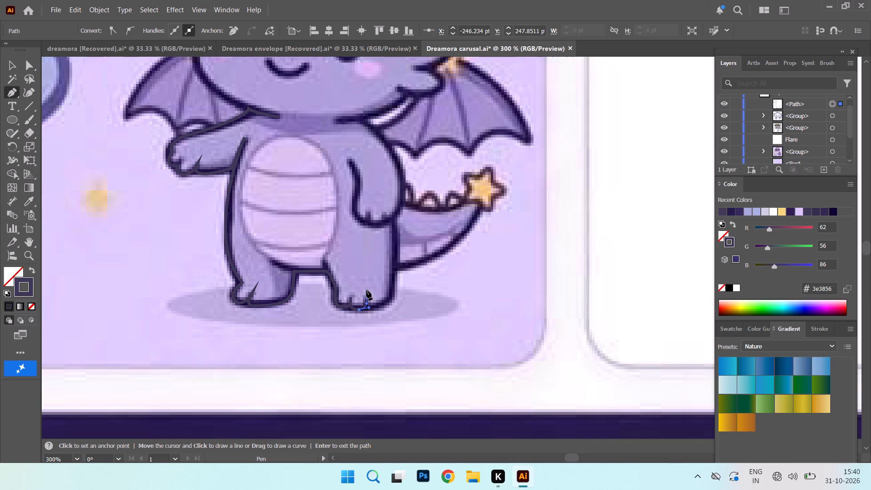
pyautogui.click(367, 298)
pyautogui.moveTo(375, 307); pyautogui.dragTo(384, 304)
pyautogui.moveTo(384, 304); pyautogui.dragTo(383, 304)
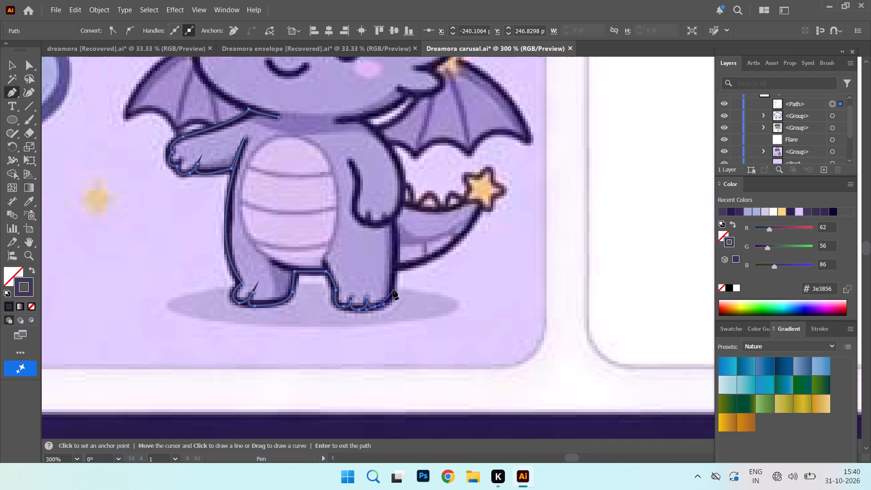
pyautogui.moveTo(393, 290); pyautogui.dragTo(391, 280)
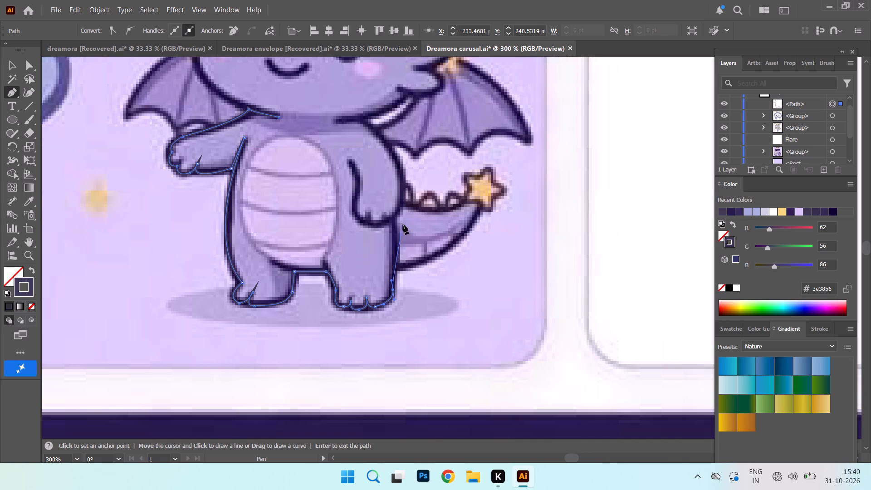
pyautogui.click(393, 290)
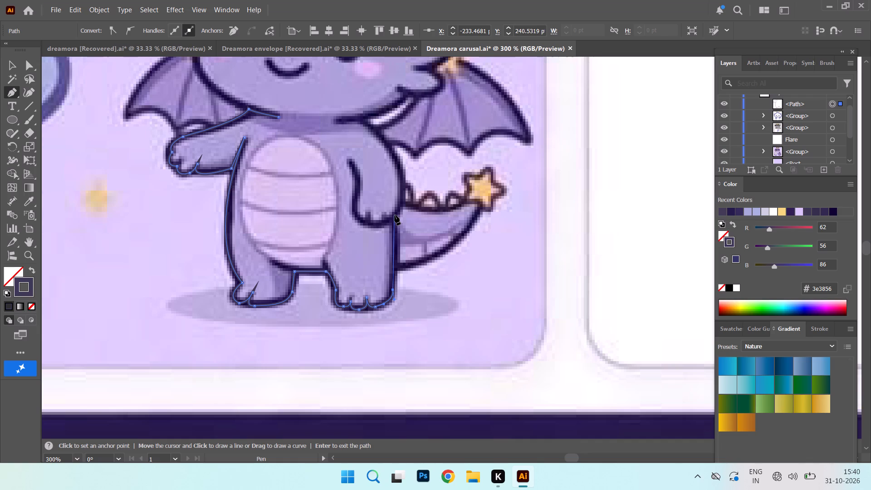
# Carry the path up the leg's outer edge to the hanging hand, around the arm's outer curve to the shoulder and in under the chin.
pyautogui.click(395, 215)
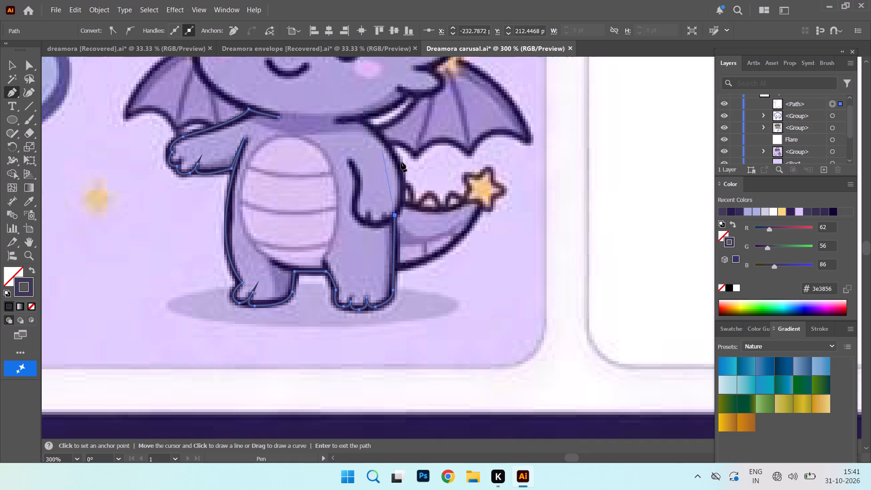
pyautogui.moveTo(401, 169); pyautogui.dragTo(387, 140)
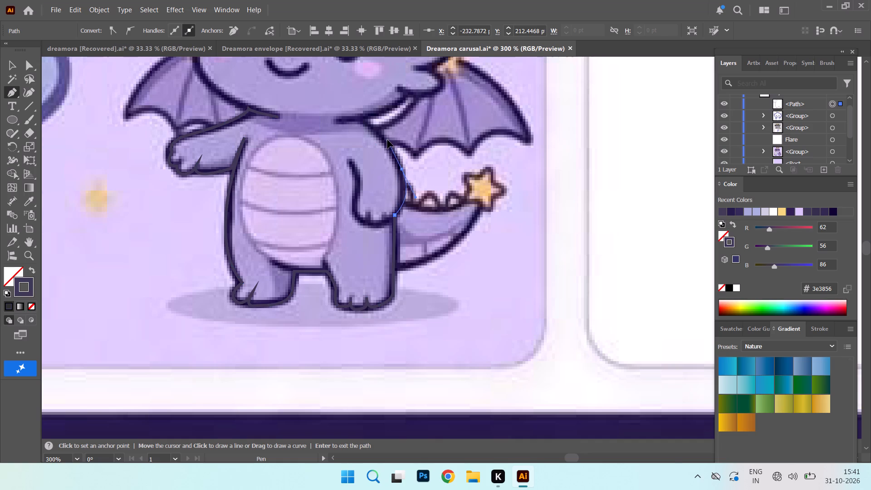
pyautogui.moveTo(387, 140); pyautogui.dragTo(393, 143)
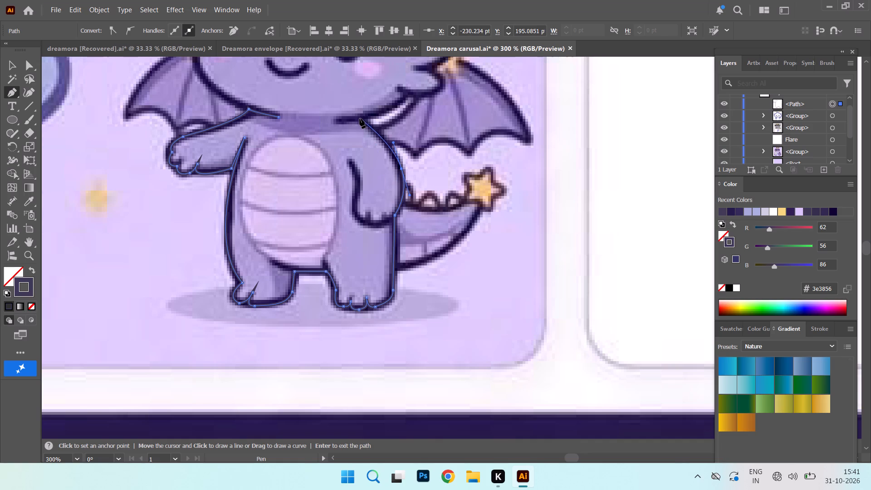
pyautogui.click(360, 118)
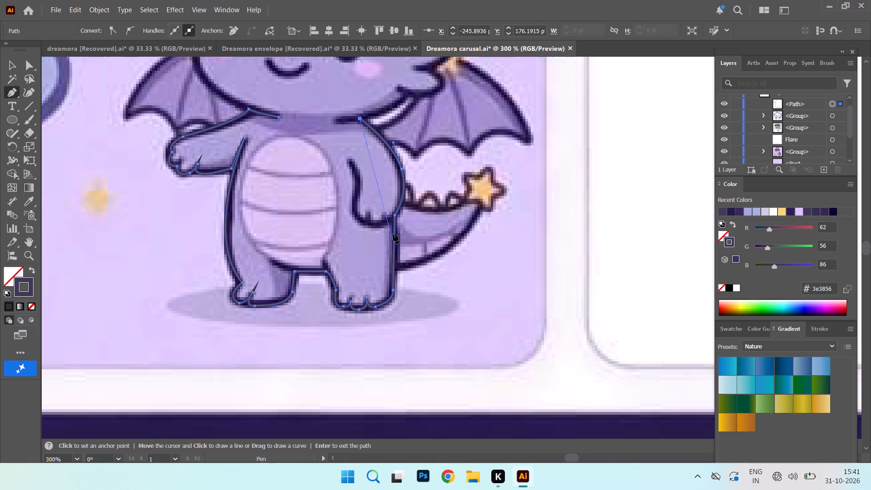
pyautogui.click(337, 121)
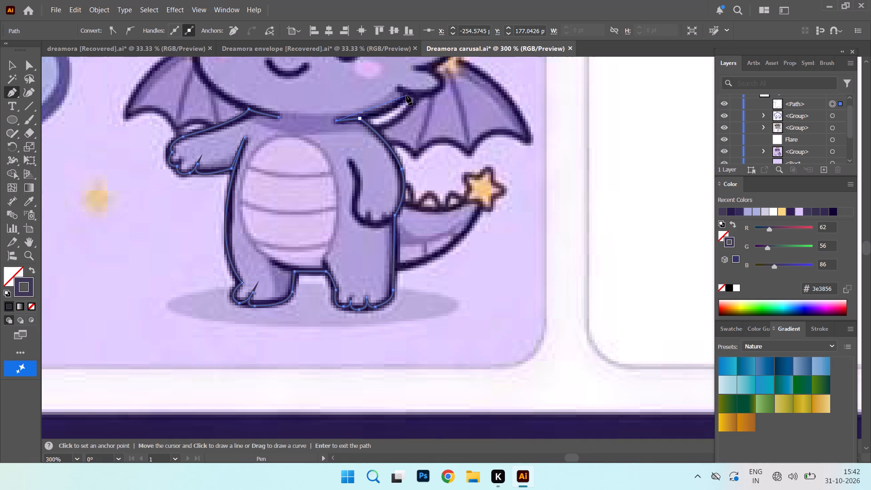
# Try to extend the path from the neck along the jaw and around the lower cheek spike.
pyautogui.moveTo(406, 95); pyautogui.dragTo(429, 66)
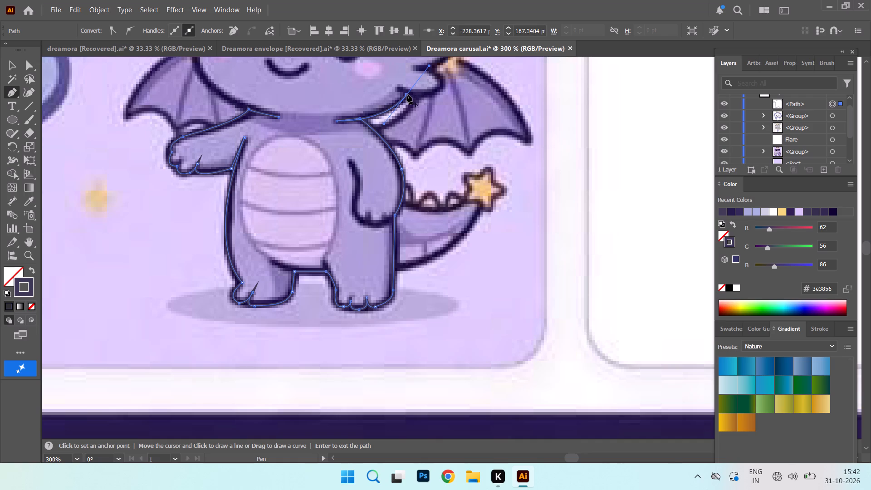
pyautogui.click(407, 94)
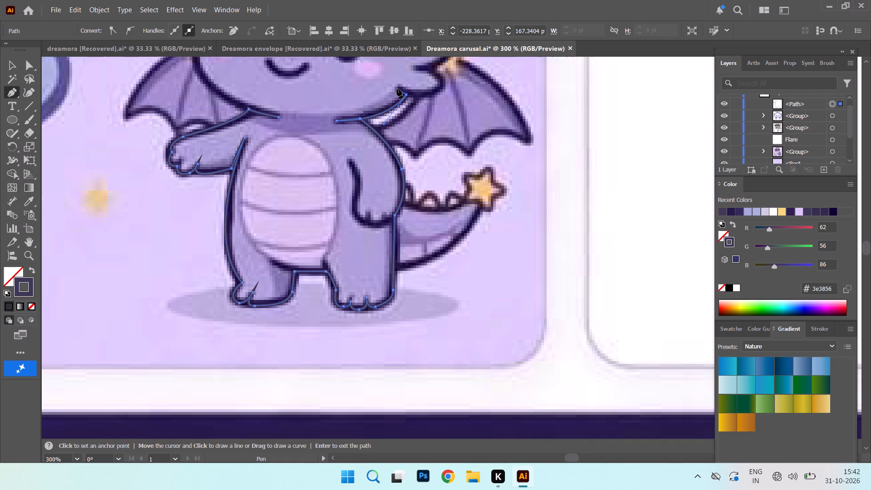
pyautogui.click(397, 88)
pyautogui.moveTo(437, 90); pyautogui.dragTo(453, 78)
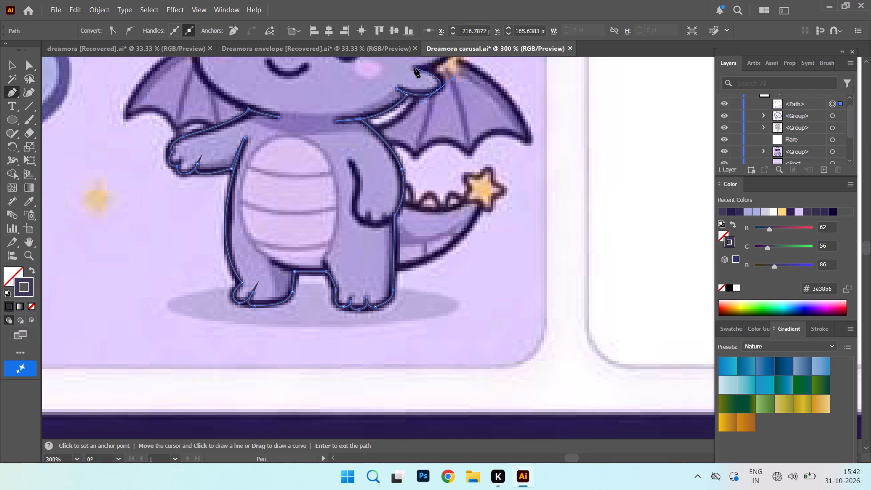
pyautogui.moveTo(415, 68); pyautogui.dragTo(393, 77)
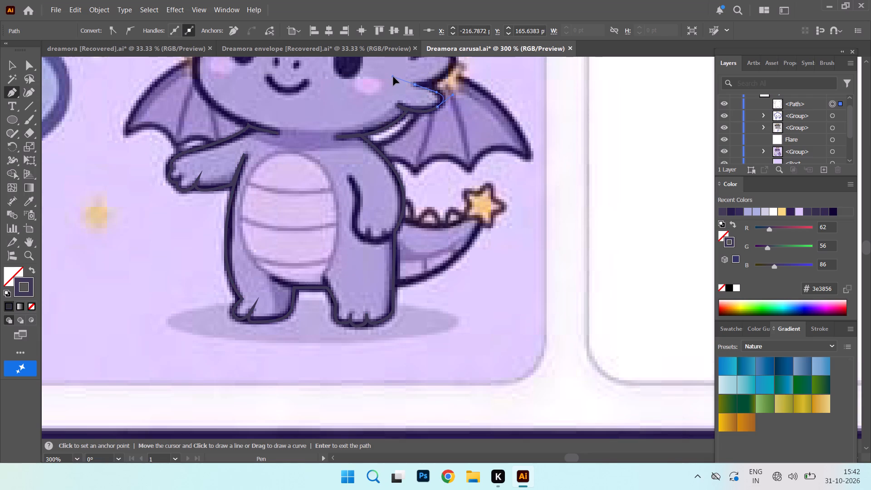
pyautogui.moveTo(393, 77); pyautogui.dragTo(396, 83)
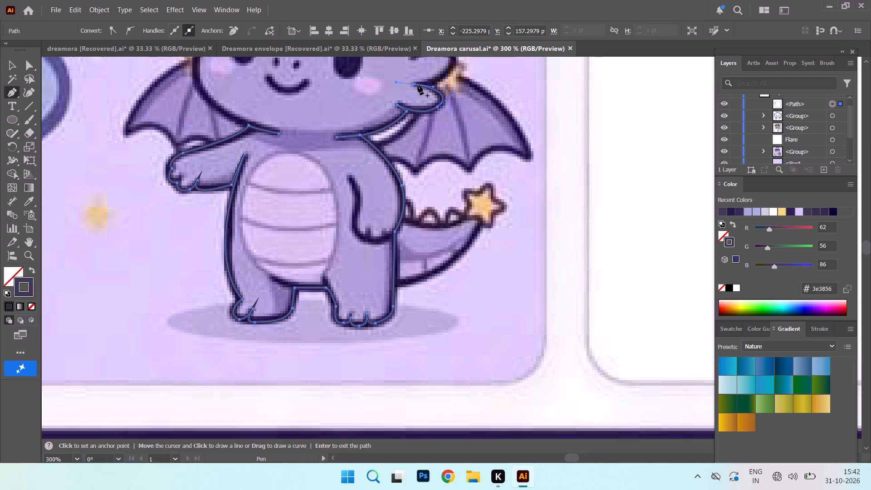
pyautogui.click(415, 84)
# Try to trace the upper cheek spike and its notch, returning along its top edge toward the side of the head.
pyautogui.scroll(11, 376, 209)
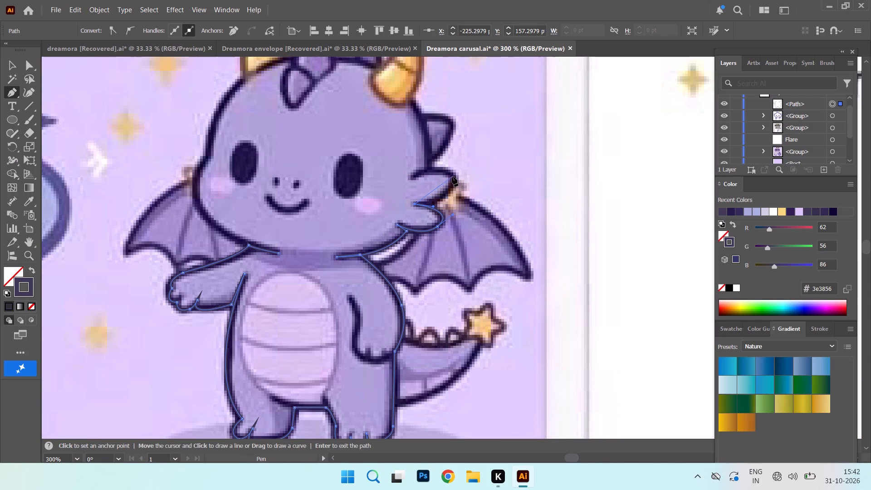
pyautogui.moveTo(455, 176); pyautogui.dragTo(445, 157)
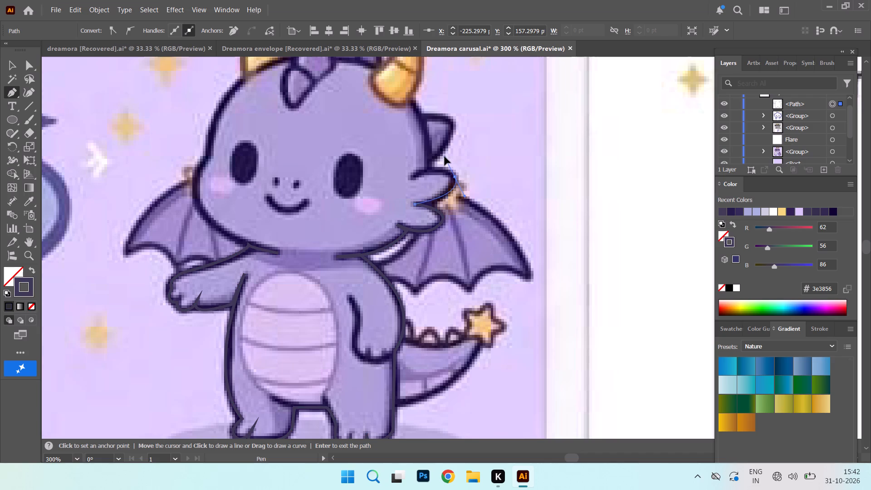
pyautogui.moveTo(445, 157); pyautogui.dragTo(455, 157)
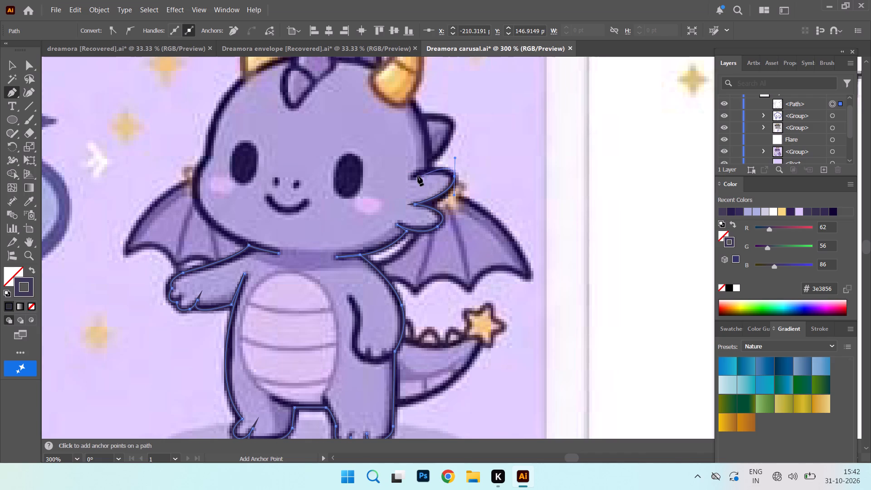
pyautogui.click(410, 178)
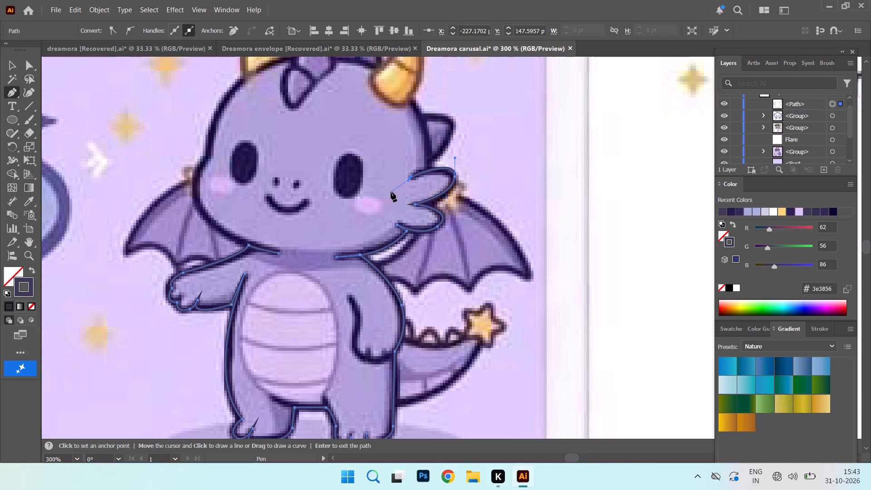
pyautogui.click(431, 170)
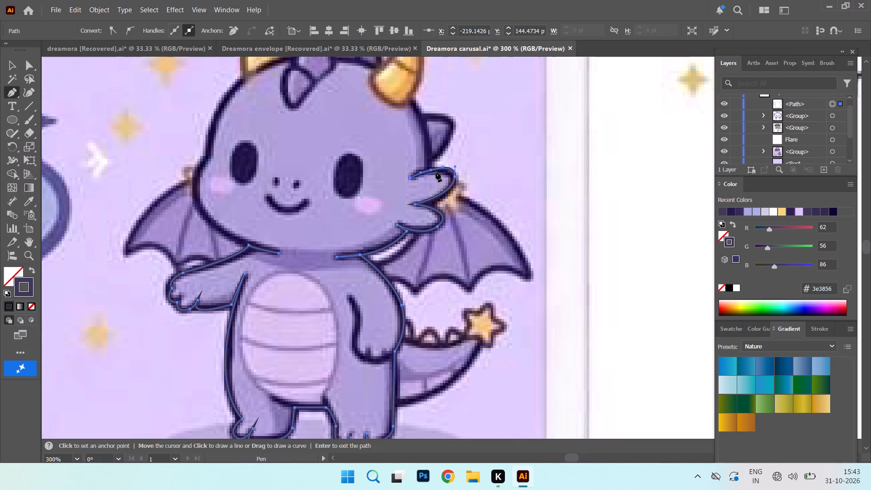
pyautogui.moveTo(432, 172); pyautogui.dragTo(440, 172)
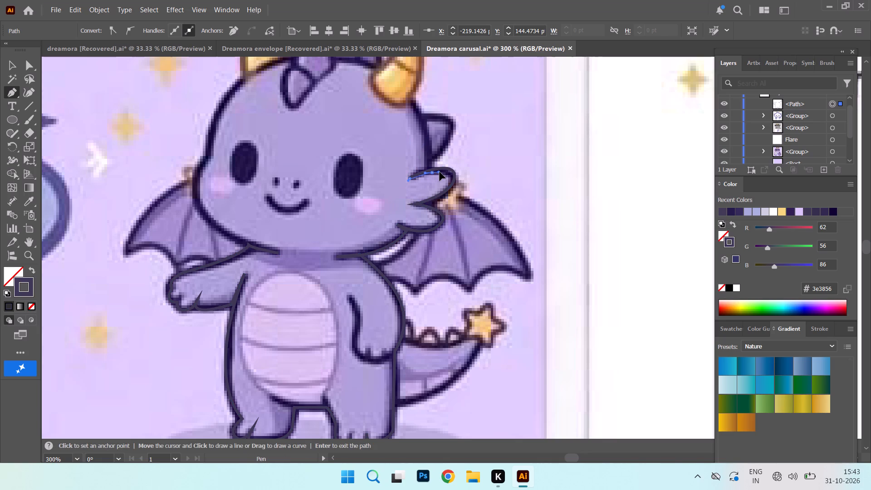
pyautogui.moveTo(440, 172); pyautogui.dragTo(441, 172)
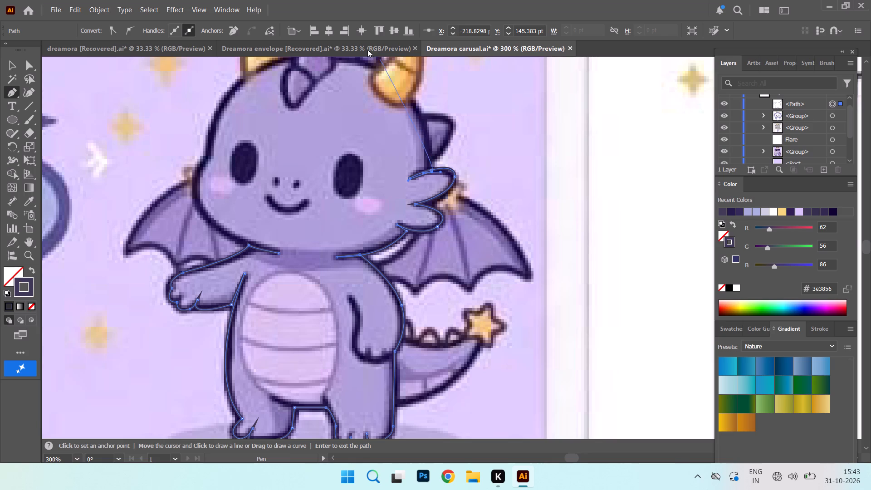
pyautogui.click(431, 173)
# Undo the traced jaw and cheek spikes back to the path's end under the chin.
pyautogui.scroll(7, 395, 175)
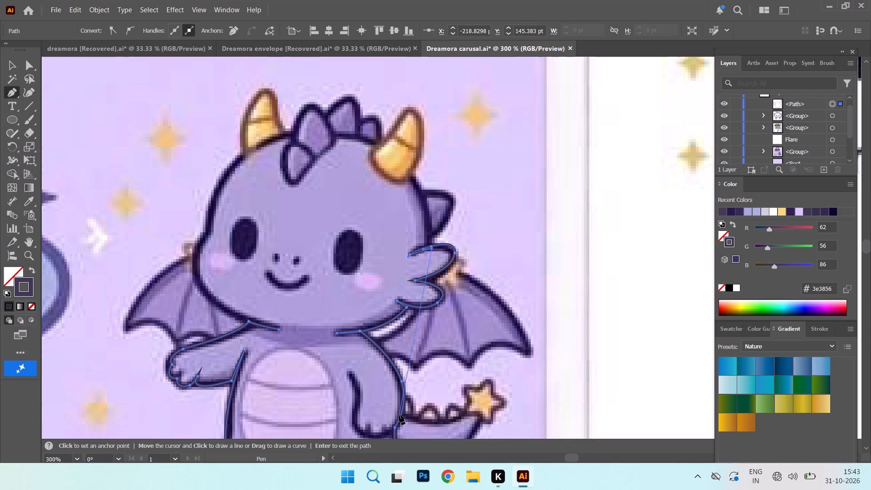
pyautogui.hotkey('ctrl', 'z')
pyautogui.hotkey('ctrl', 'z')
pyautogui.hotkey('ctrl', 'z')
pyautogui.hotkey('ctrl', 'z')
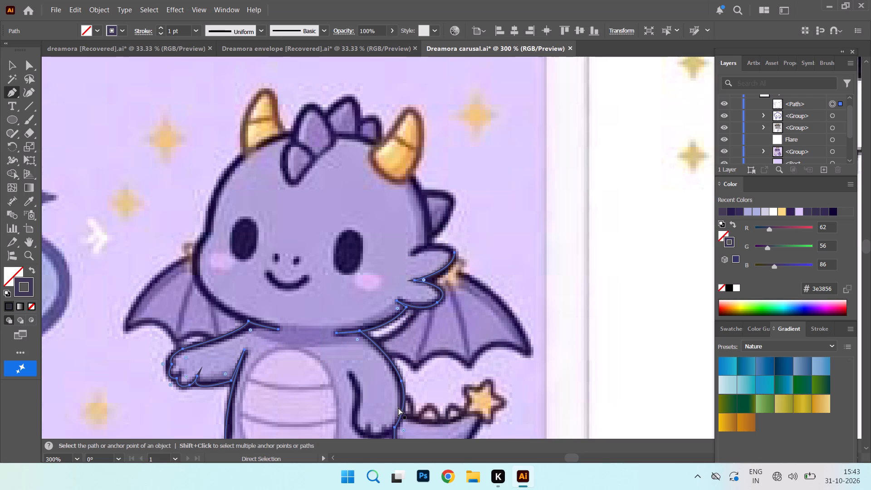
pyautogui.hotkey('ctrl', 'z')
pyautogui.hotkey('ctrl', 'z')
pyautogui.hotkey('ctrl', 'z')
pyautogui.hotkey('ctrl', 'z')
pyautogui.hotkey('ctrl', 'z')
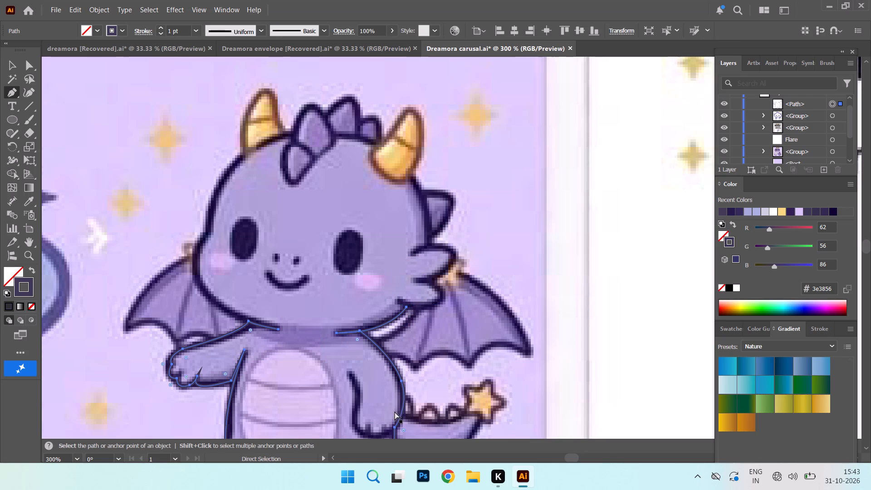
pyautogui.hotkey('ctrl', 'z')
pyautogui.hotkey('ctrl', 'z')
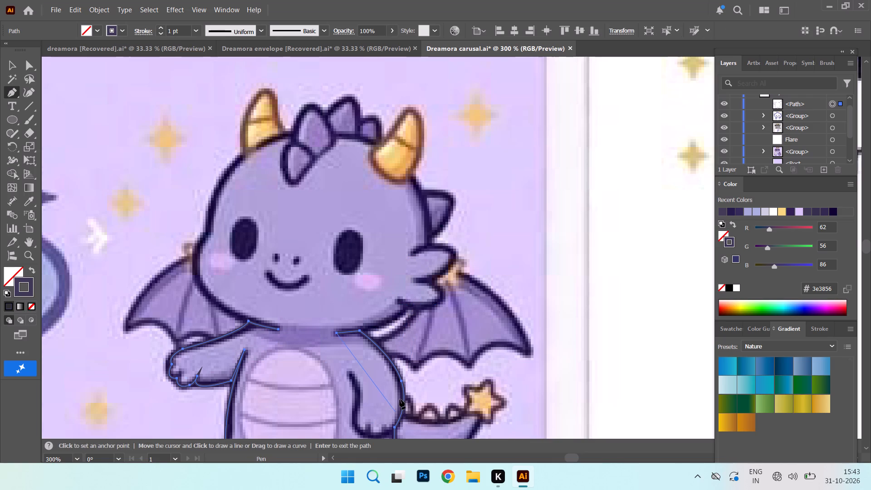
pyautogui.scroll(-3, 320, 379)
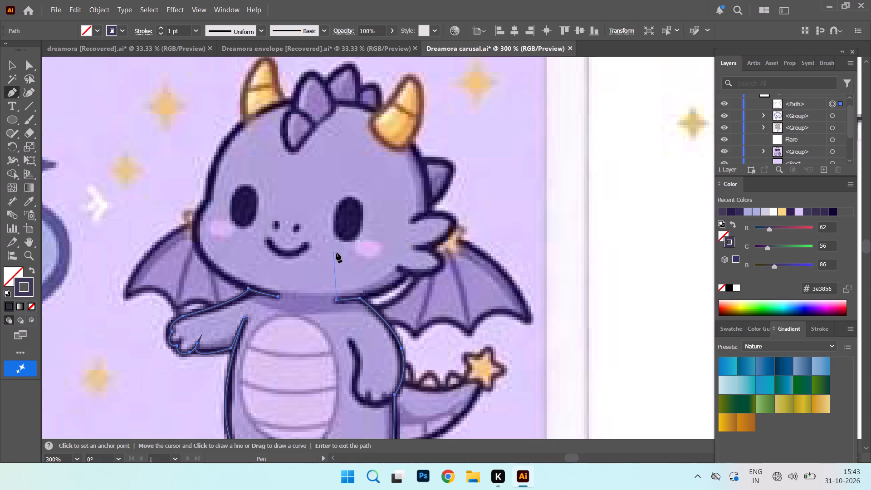
# Close the dragon's body outline with straight segments running up into the chin, across, and back down to the neck's starting point.
pyautogui.click(339, 267)
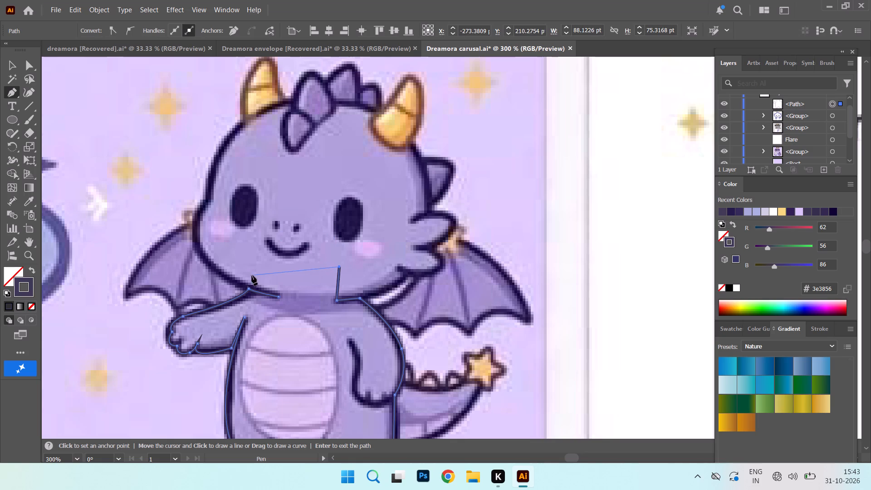
pyautogui.click(276, 265)
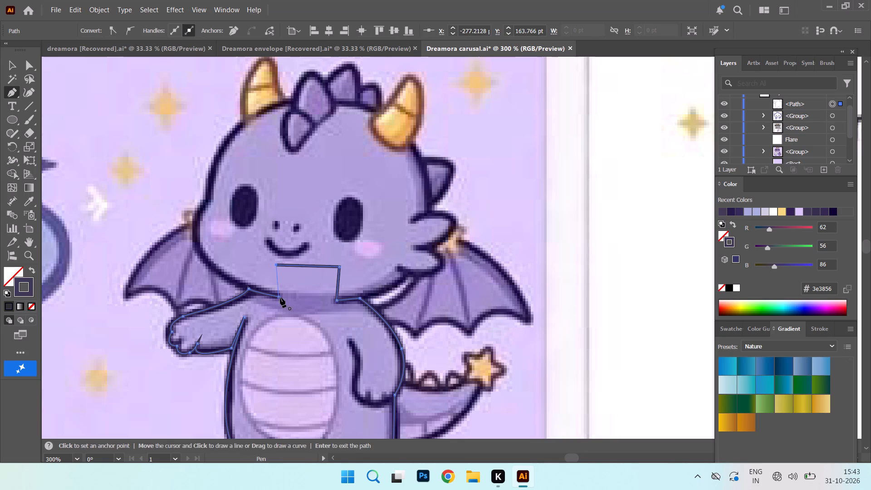
pyautogui.click(279, 298)
# Draw a short curved crease line with the Pen tool along the belly's lower edge, above the inner leg.
pyautogui.scroll(-3, 511, 258)
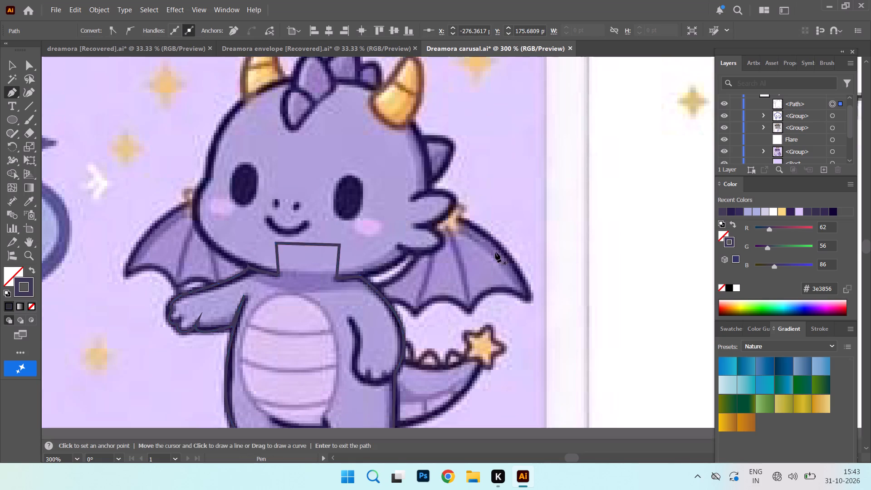
pyautogui.scroll(-7, 495, 252)
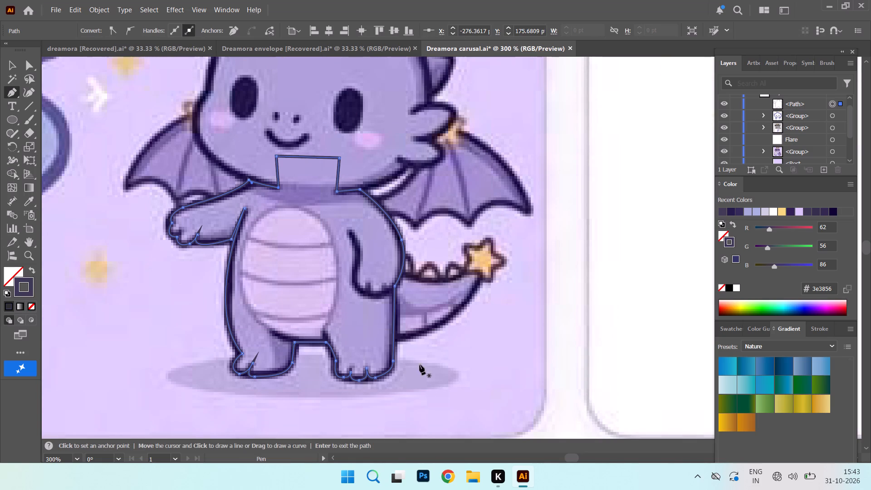
pyautogui.click(271, 333)
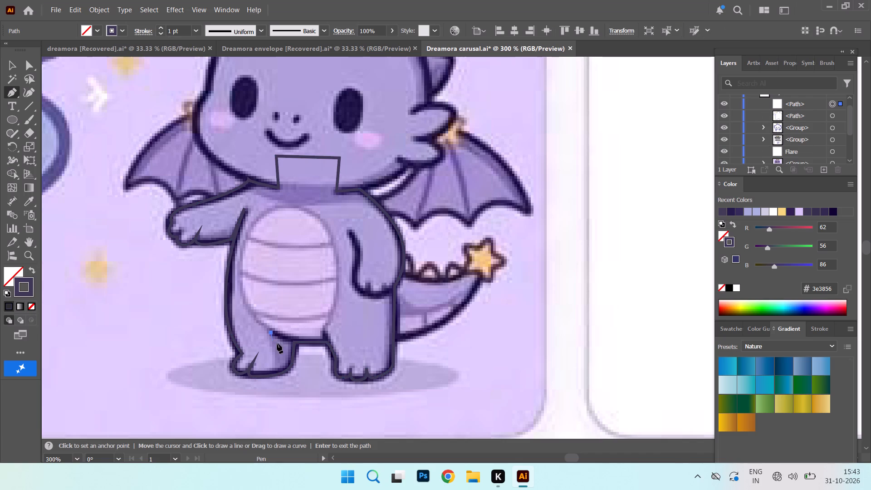
pyautogui.moveTo(294, 343); pyautogui.dragTo(305, 343)
# Move the reference image over onto Artboard 1 to uncover the traced dragon body outline.
pyautogui.click(7, 65)
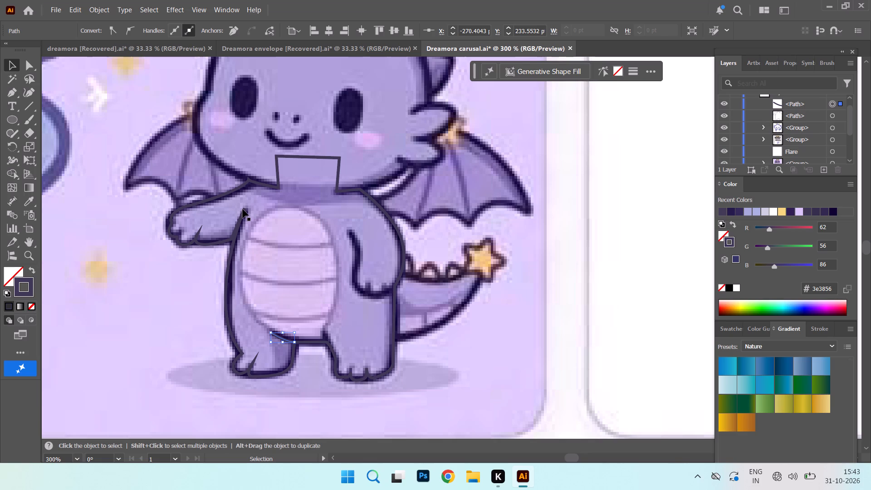
pyautogui.hotkey('ctrl', '-')
pyautogui.hotkey('ctrl', '-')
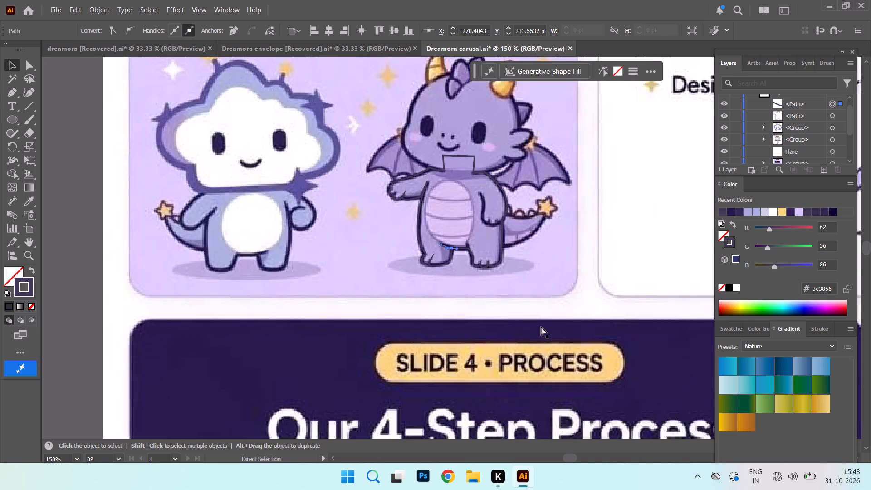
pyautogui.hotkey('ctrl', '-')
pyautogui.hotkey('ctrl', '-')
pyautogui.hotkey('ctrl', '-')
pyautogui.hotkey('ctrl', '-')
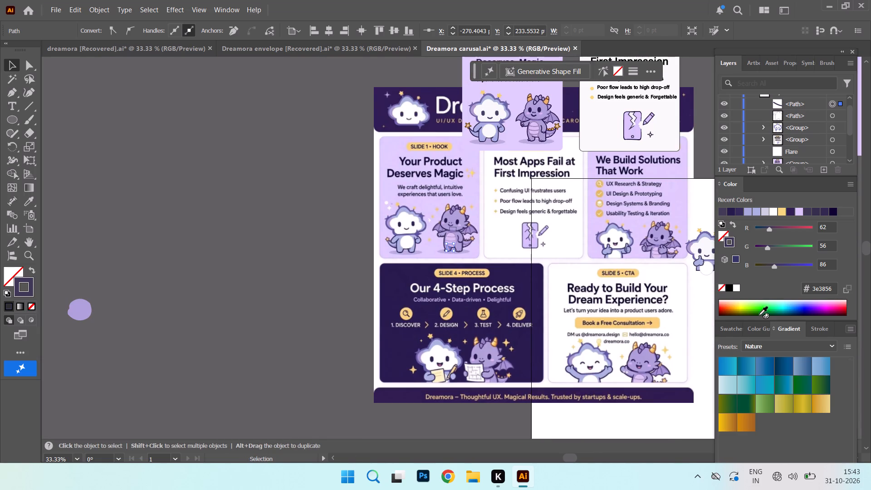
pyautogui.moveTo(569, 457); pyautogui.dragTo(575, 458)
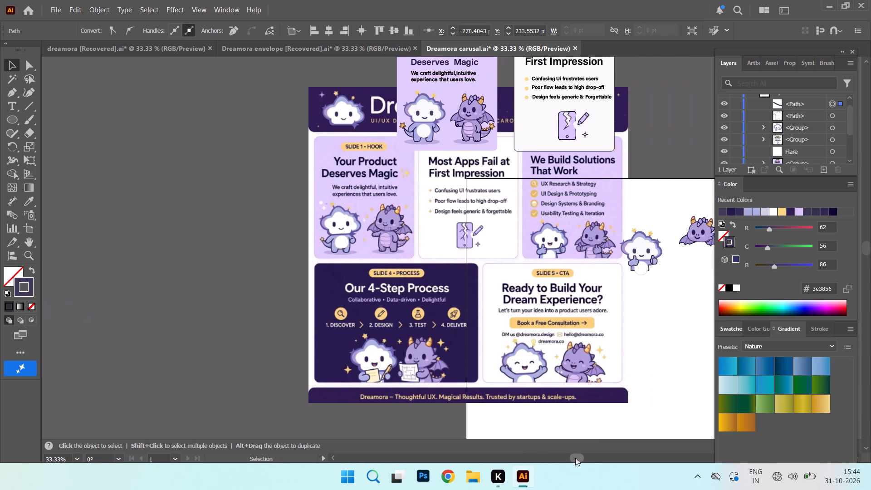
pyautogui.moveTo(575, 458); pyautogui.dragTo(579, 459)
pyautogui.moveTo(363, 258); pyautogui.dragTo(387, 276)
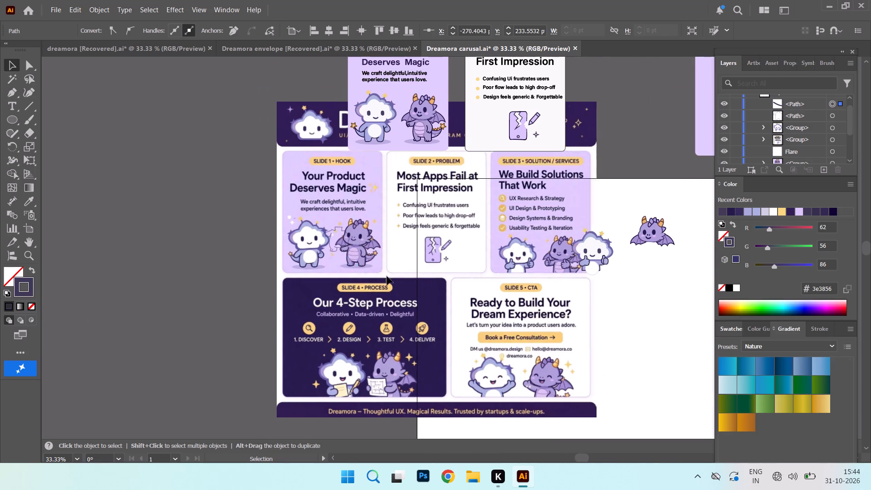
pyautogui.moveTo(387, 276); pyautogui.dragTo(563, 352)
# Move the traced dragon body outline over onto the upper corner of Artboard 1, beside the reference.
pyautogui.moveTo(308, 197); pyautogui.dragTo(368, 295)
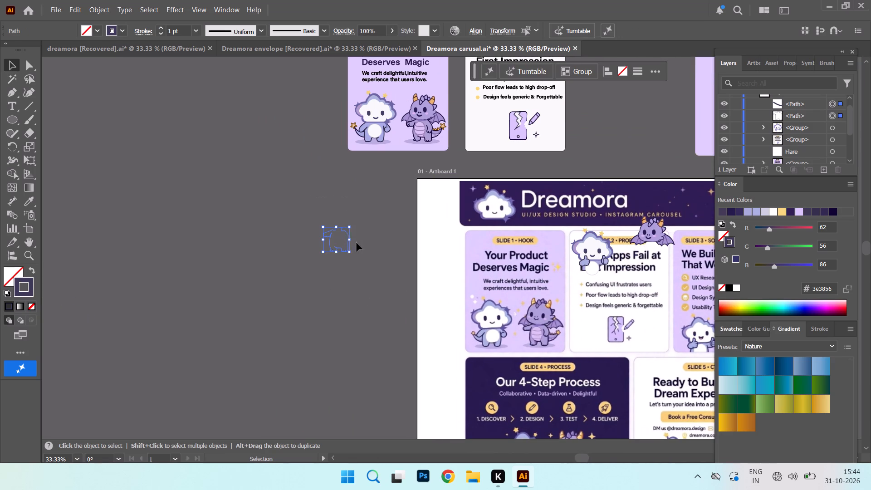
pyautogui.moveTo(341, 241); pyautogui.dragTo(443, 257)
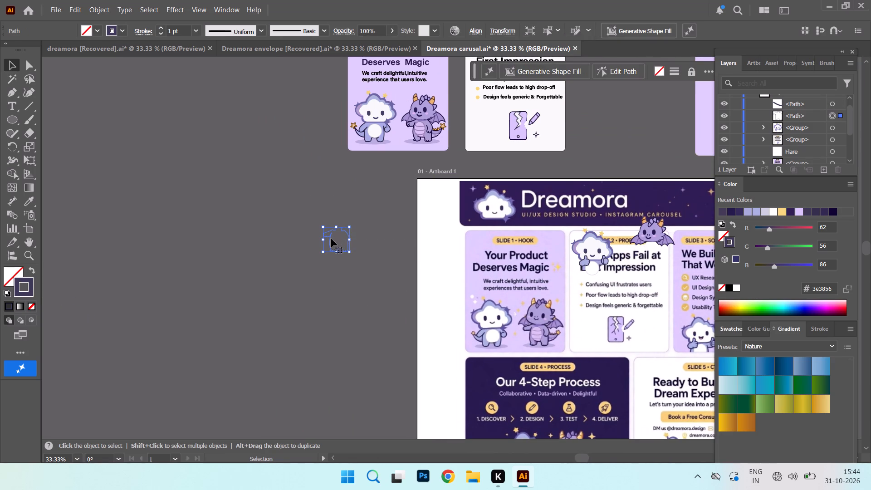
pyautogui.moveTo(342, 229); pyautogui.dragTo(445, 228)
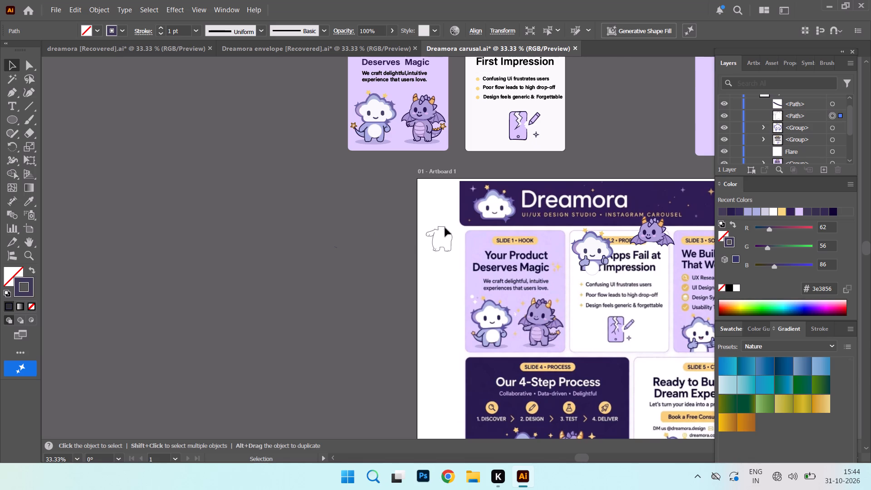
# Move the reference image back off the cloud and dragon artwork so it partly overhangs Artboard 1.
pyautogui.moveTo(543, 309); pyautogui.dragTo(388, 257)
pyautogui.moveTo(528, 316); pyautogui.dragTo(468, 329)
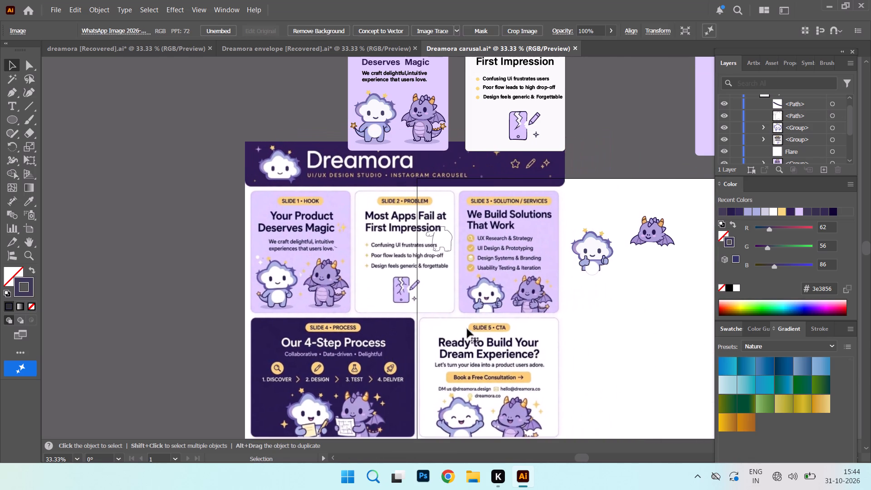
# Start a Pen path under the Slide 3 dragon's chin and trace the raised arm's upper edge to the thumb's tip.
pyautogui.hotkey('ctrl', '=')
pyautogui.hotkey('ctrl', '=')
pyautogui.hotkey('ctrl', '=')
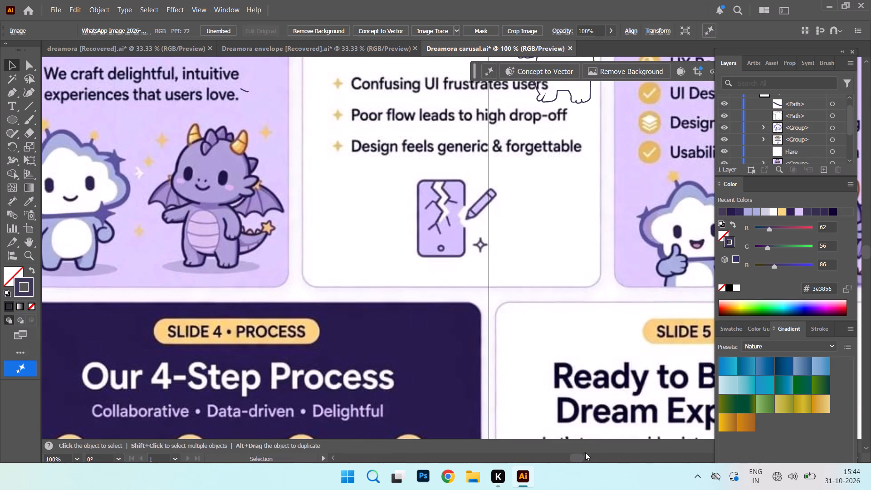
pyautogui.moveTo(575, 458); pyautogui.dragTo(586, 460)
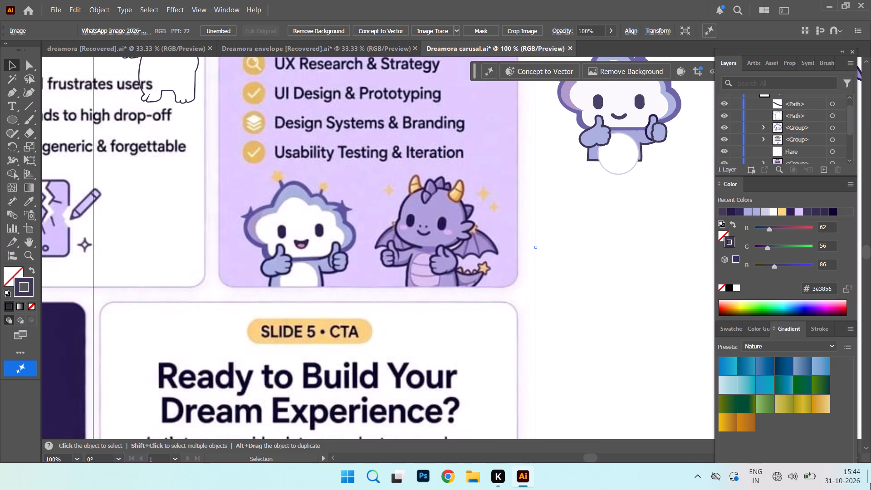
pyautogui.hotkey('ctrl', '=')
pyautogui.hotkey('ctrl', '=')
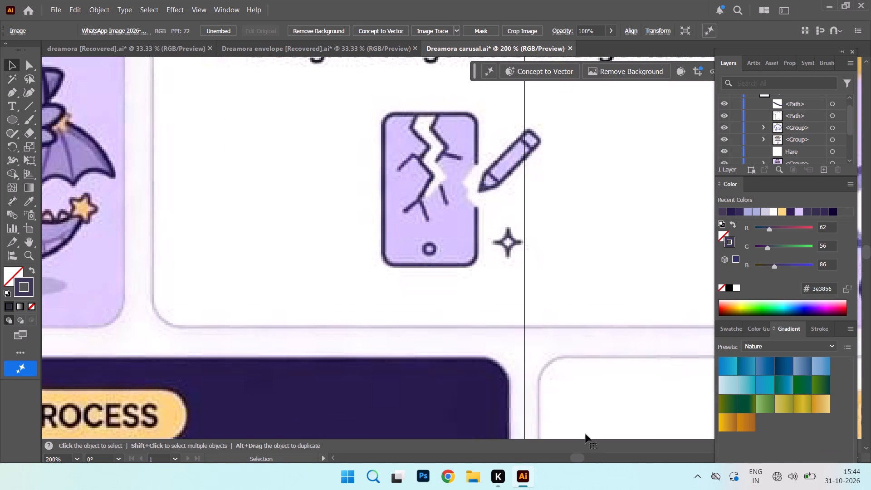
pyautogui.moveTo(579, 455); pyautogui.dragTo(589, 457)
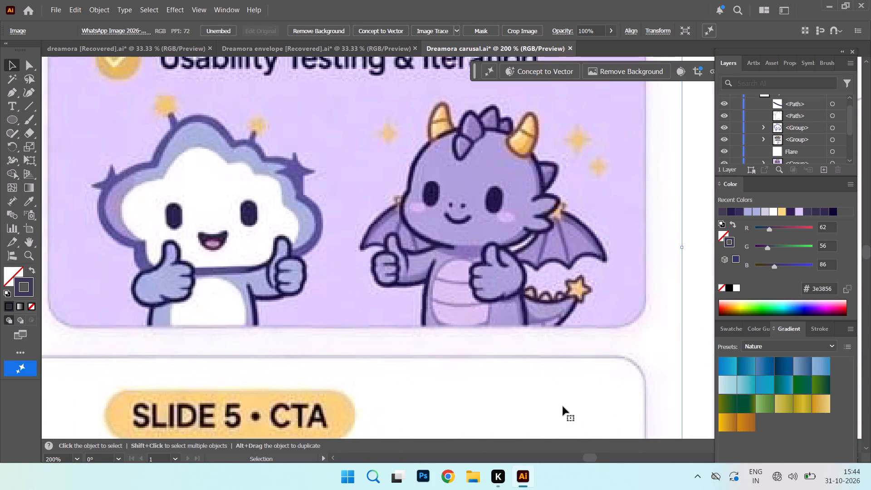
pyautogui.hotkey('ctrl', '=')
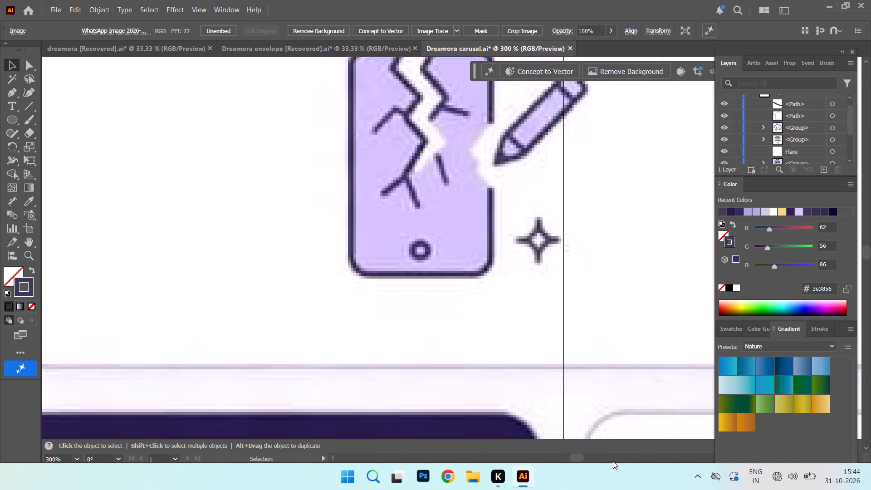
pyautogui.moveTo(576, 458); pyautogui.dragTo(582, 460)
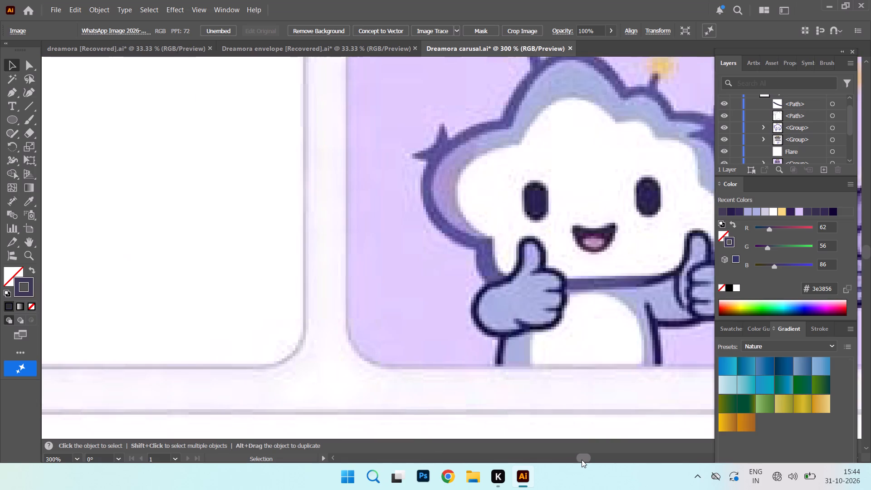
pyautogui.moveTo(582, 460); pyautogui.dragTo(587, 461)
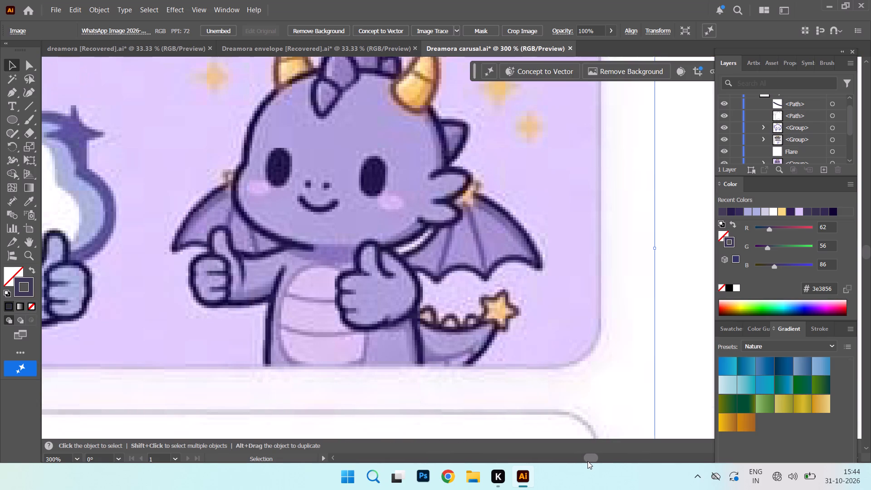
pyautogui.click(8, 91)
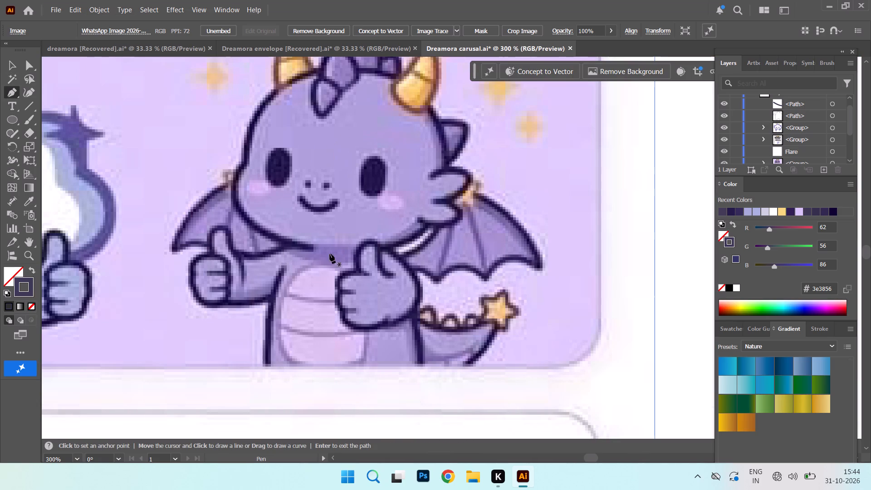
pyautogui.click(314, 250)
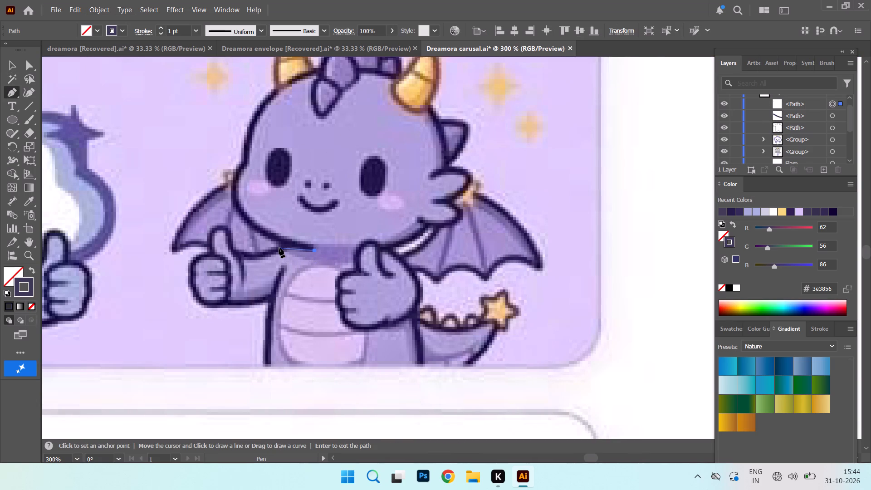
pyautogui.moveTo(282, 249); pyautogui.dragTo(281, 257)
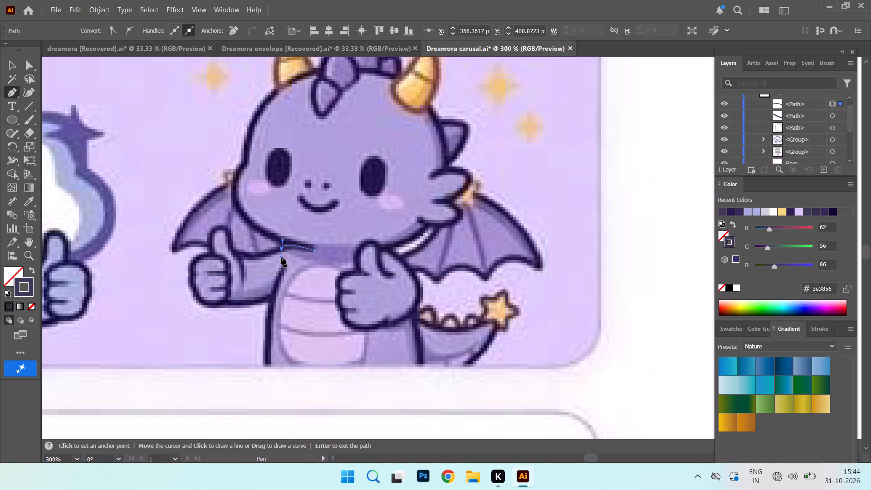
pyautogui.click(281, 248)
pyautogui.moveTo(232, 250); pyautogui.dragTo(219, 235)
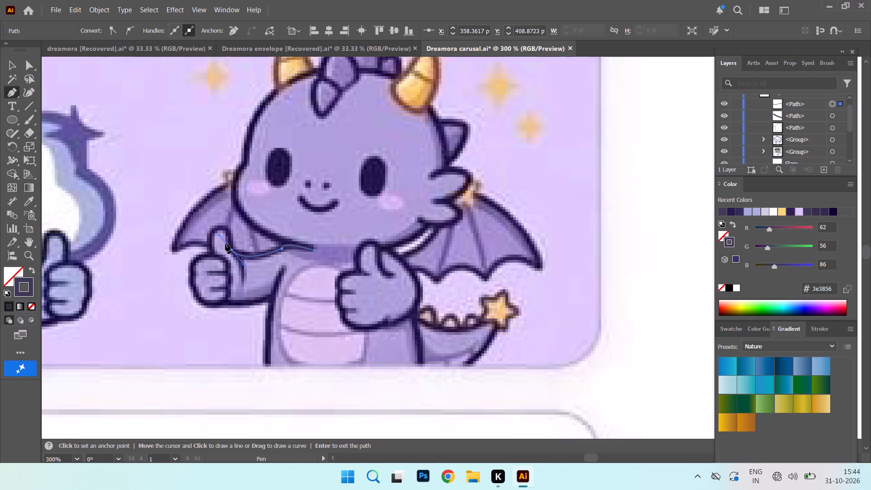
pyautogui.click(231, 250)
pyautogui.moveTo(224, 228); pyautogui.dragTo(213, 230)
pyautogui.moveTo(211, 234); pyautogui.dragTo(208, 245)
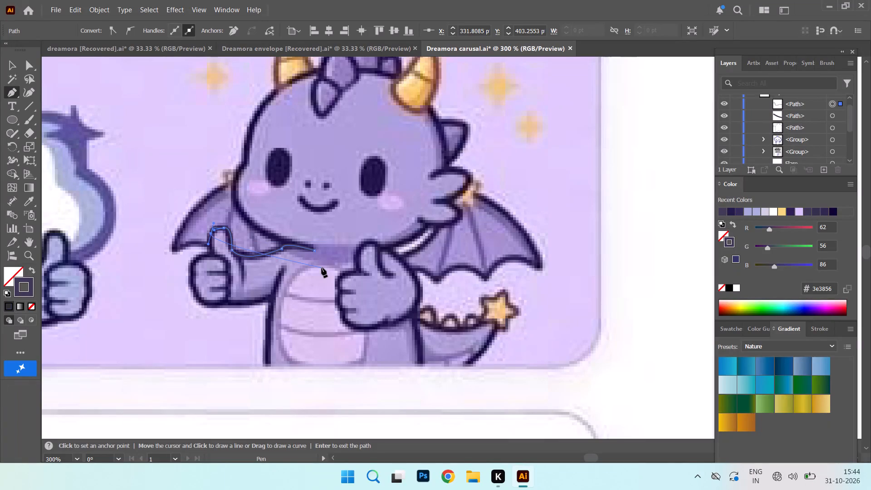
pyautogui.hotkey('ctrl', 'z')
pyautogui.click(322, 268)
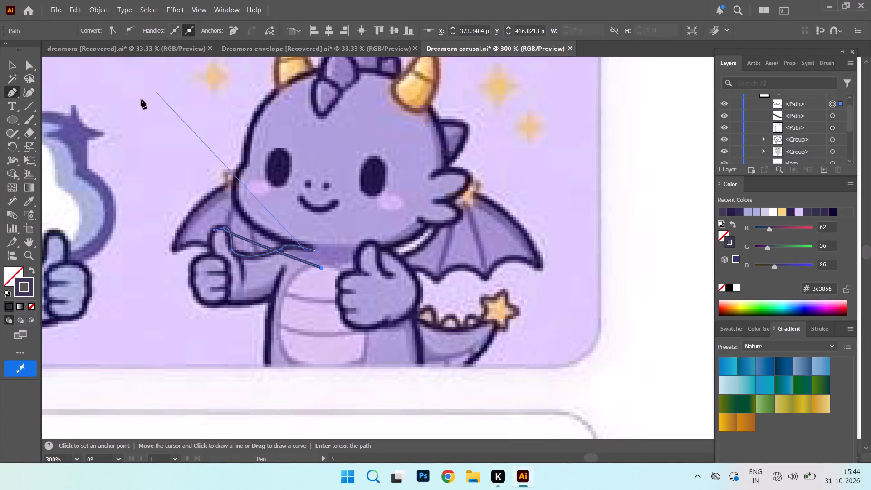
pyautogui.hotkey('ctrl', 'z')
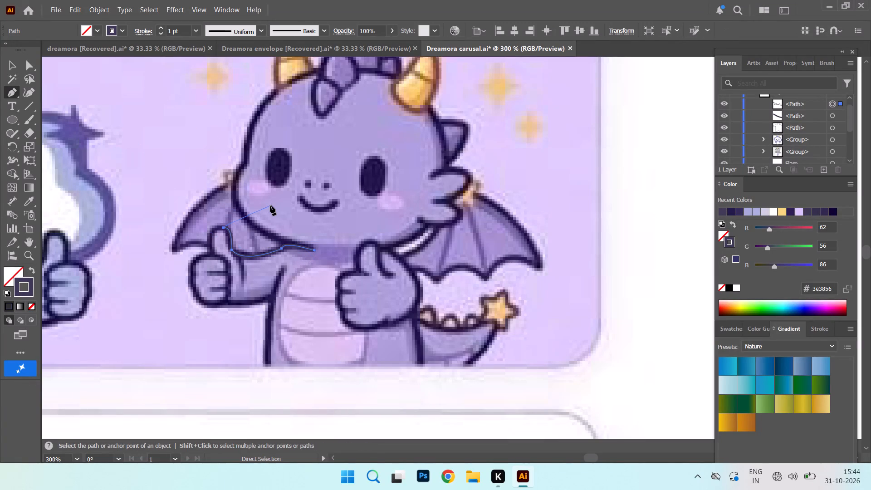
# Continue the path from the thumb's tip down its outer side to where it meets the fist.
pyautogui.click(223, 229)
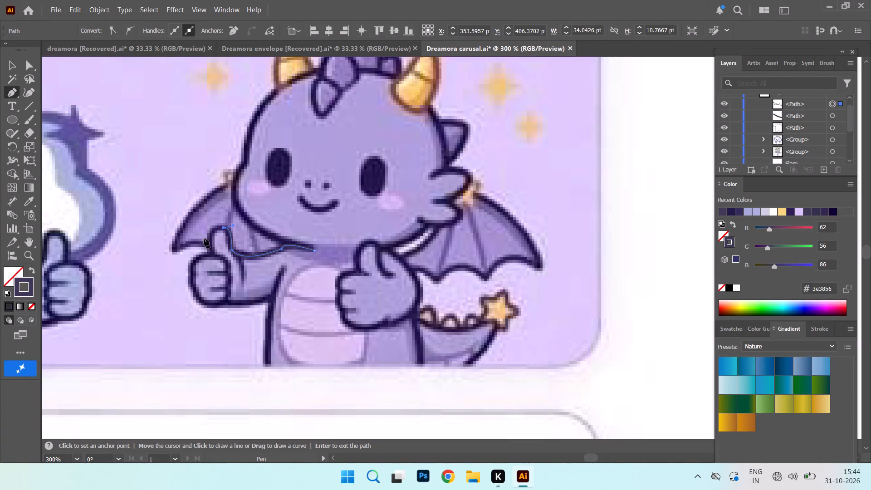
pyautogui.moveTo(209, 241); pyautogui.dragTo(209, 261)
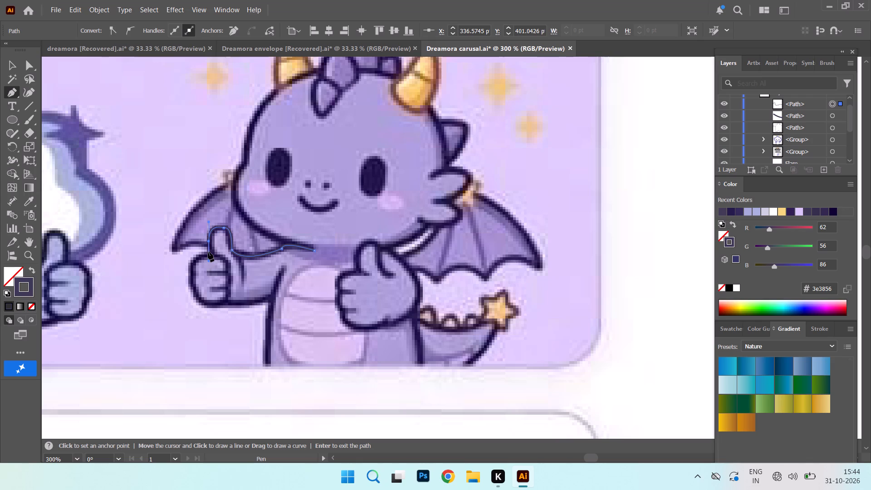
pyautogui.click(209, 241)
pyautogui.moveTo(211, 255); pyautogui.dragTo(212, 260)
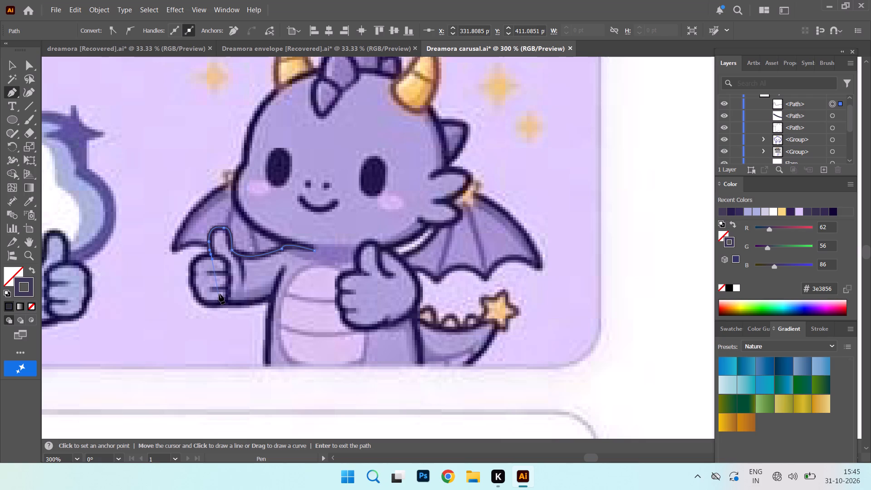
# Continue the path under the thumb's base across the fist and curve it back up to the raised arm's upper edge, ending the path.
pyautogui.moveTo(222, 292); pyautogui.dragTo(237, 294)
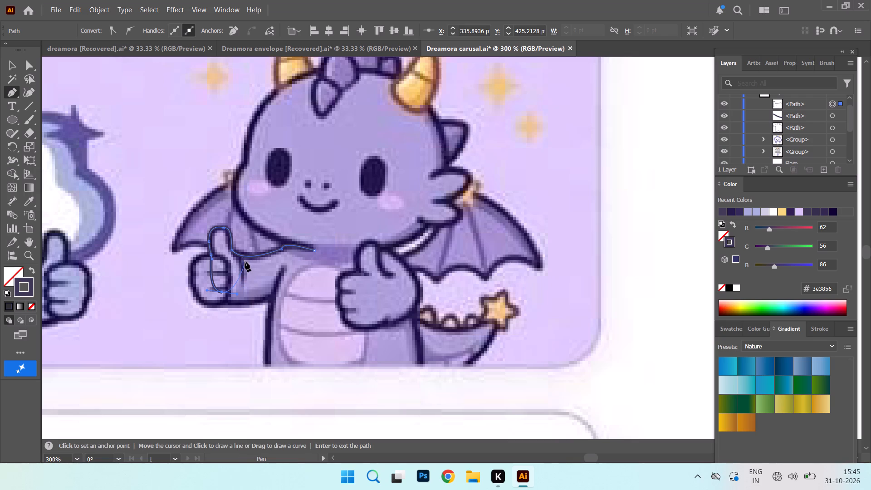
pyautogui.moveTo(239, 260); pyautogui.dragTo(229, 236)
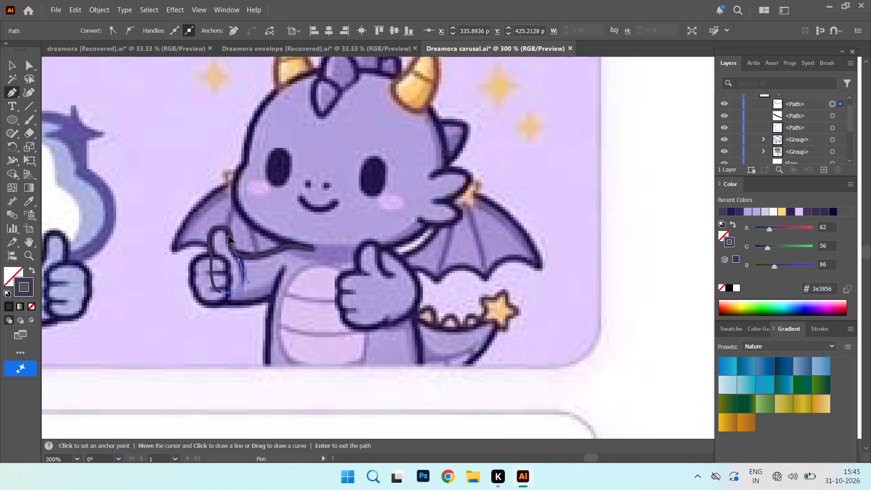
pyautogui.moveTo(229, 236); pyautogui.dragTo(229, 231)
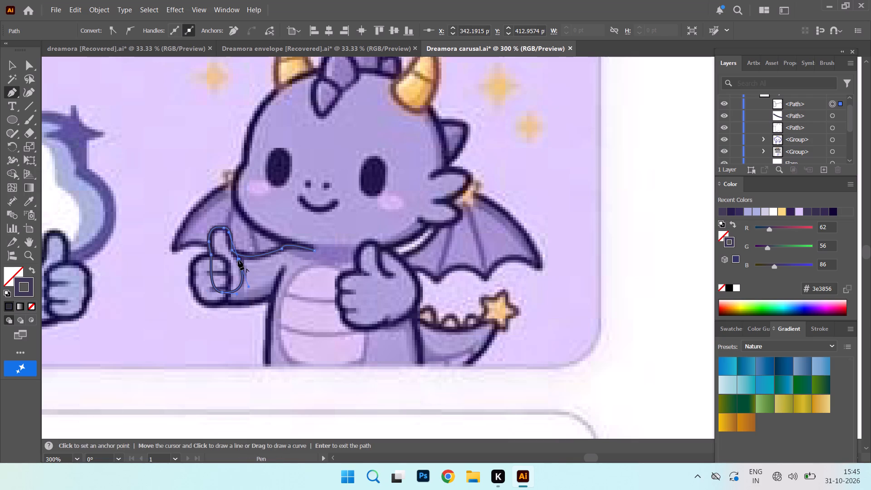
pyautogui.click(238, 260)
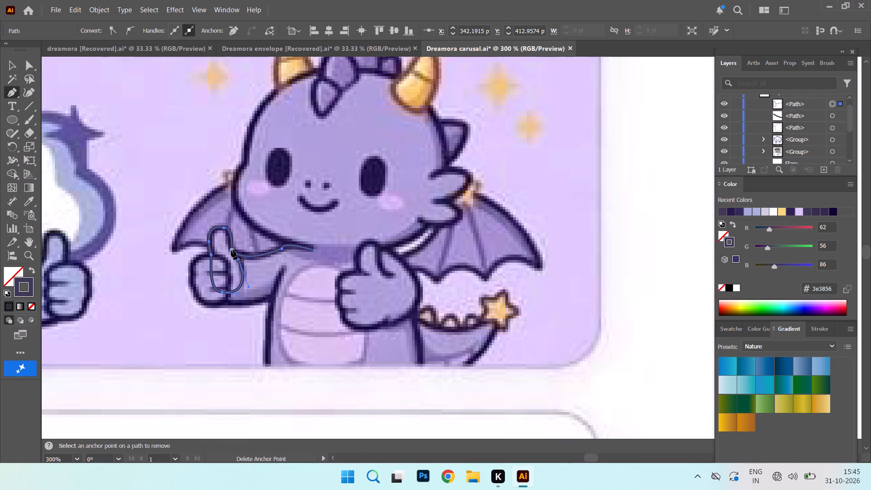
pyautogui.click(231, 250)
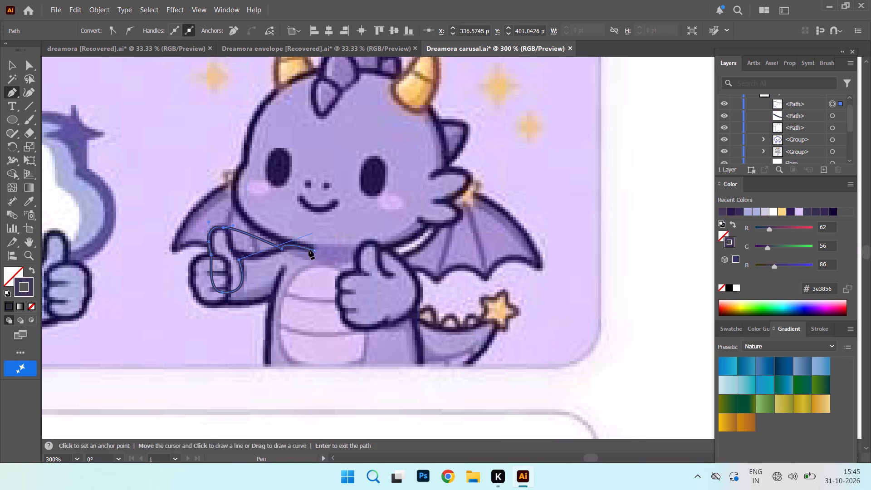
pyautogui.hotkey('ctrl', 'z')
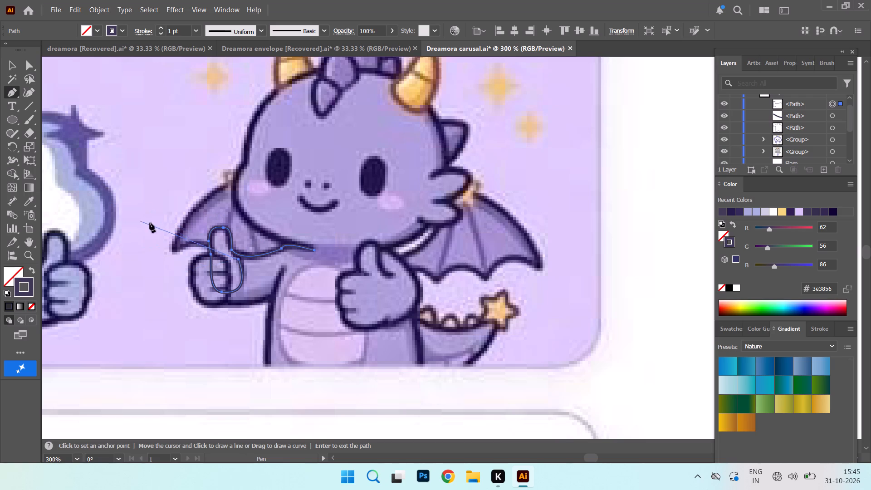
pyautogui.click(15, 64)
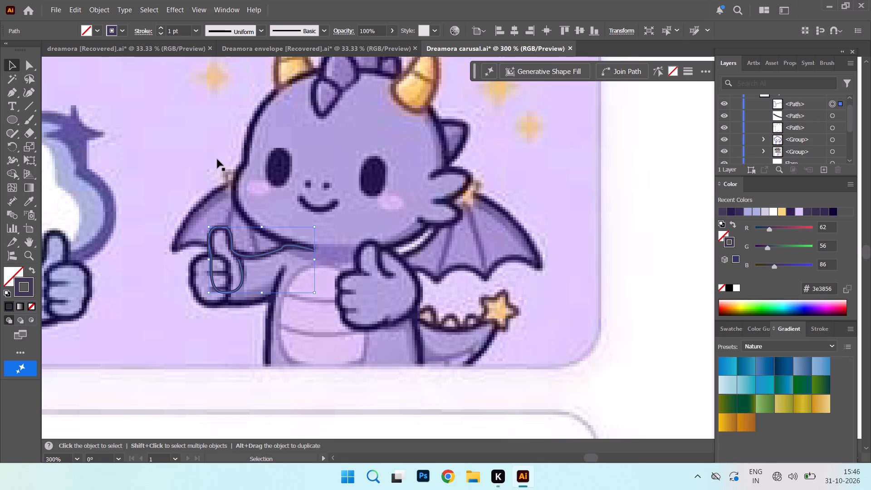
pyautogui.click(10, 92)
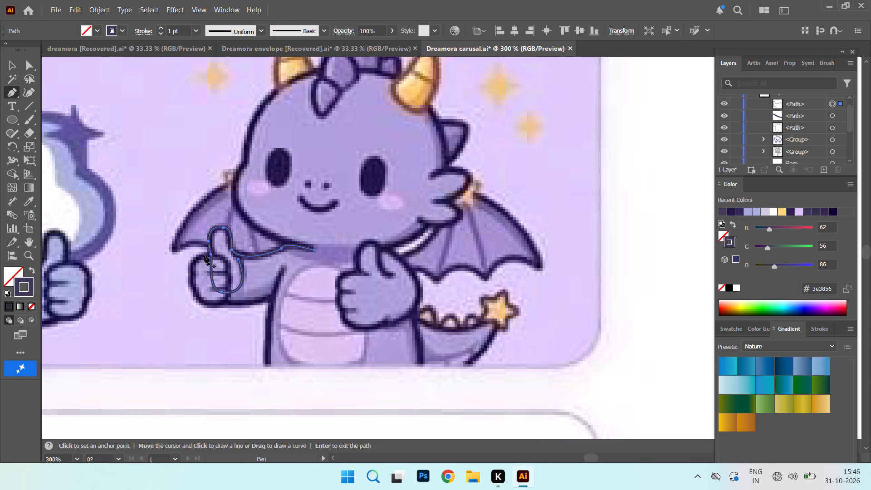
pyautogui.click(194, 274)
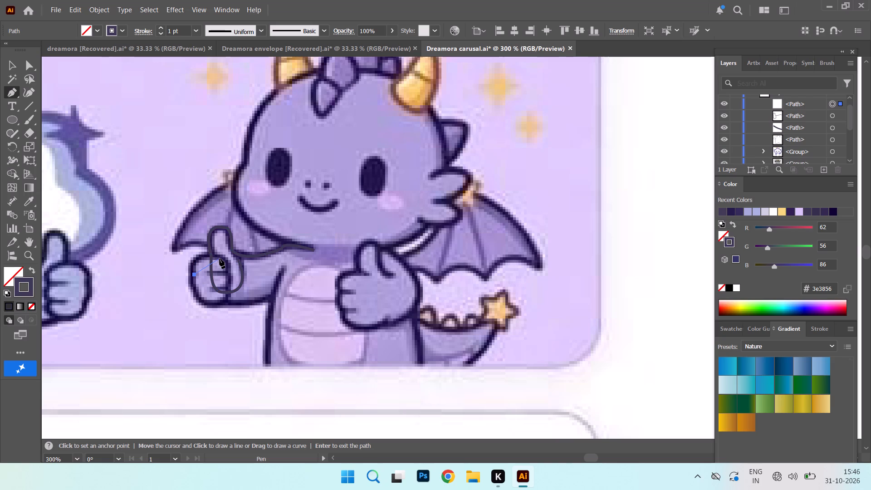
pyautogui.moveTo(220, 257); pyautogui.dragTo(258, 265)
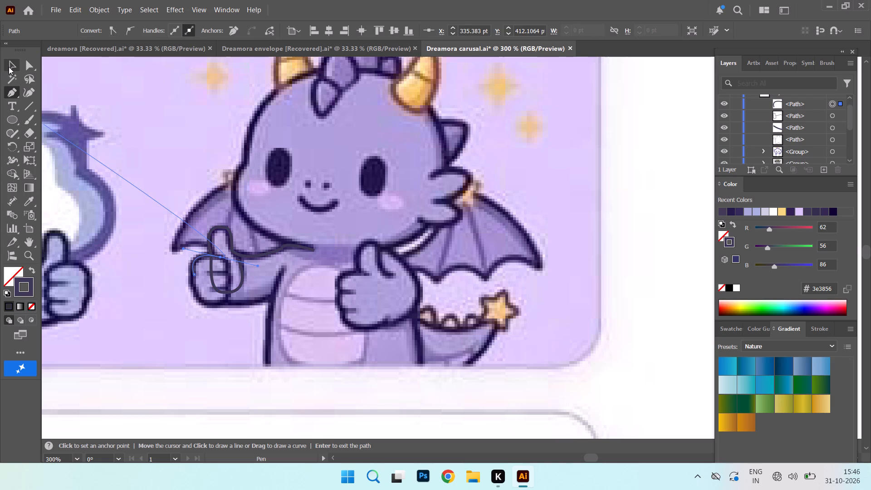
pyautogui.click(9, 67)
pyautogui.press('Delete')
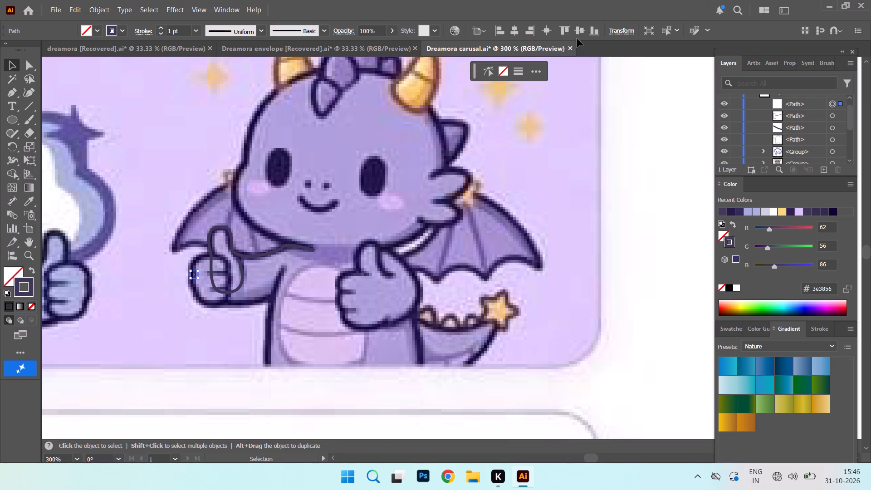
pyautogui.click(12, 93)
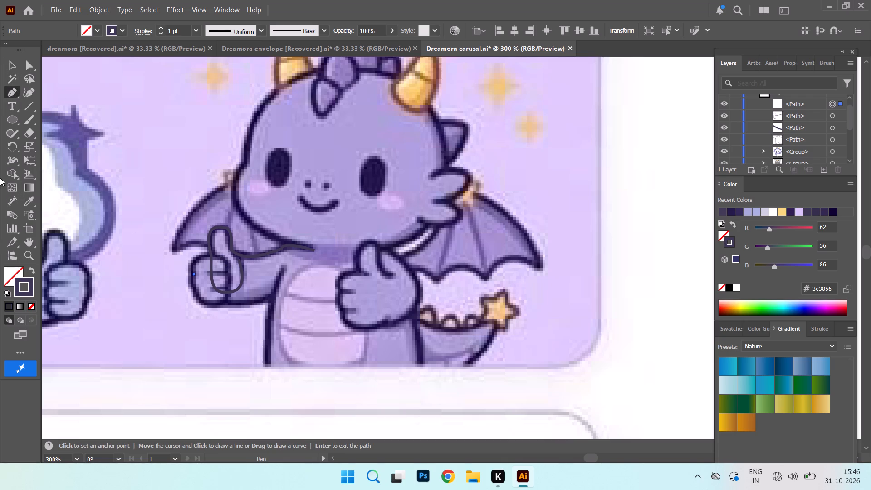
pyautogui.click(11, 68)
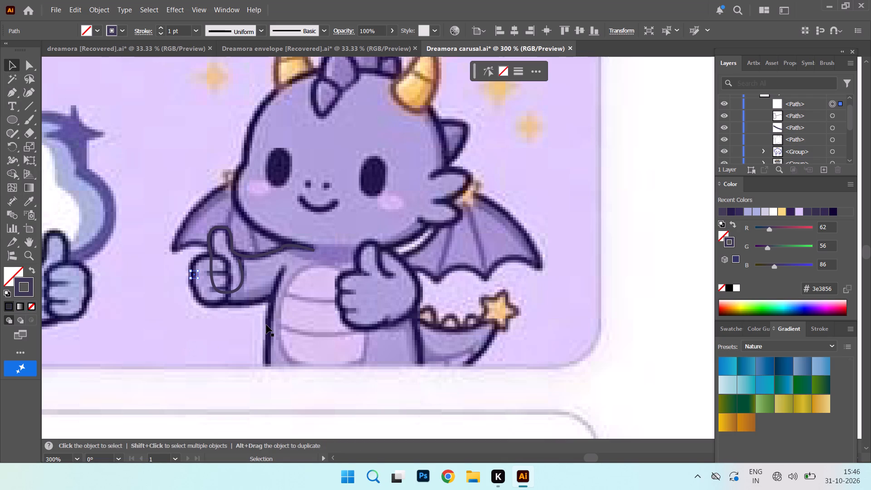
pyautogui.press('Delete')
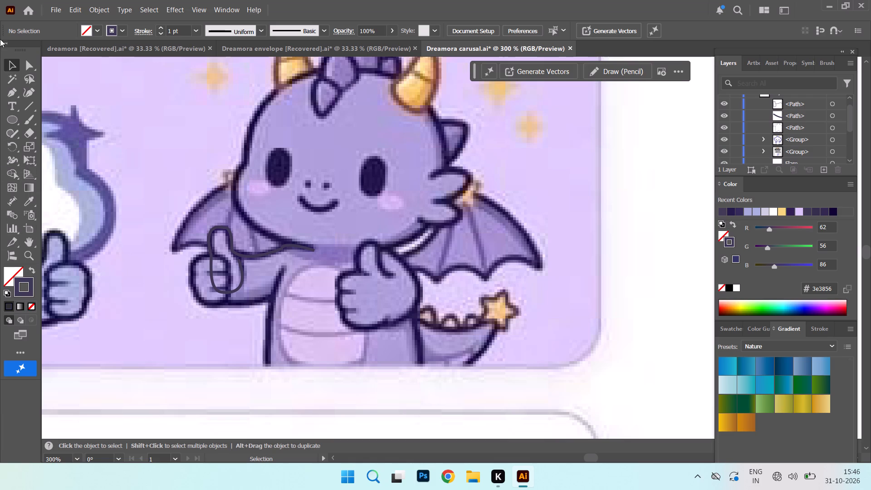
# Start a new Pen path at the thumb's base and trace the fist's top and outer side down to its lower corner.
pyautogui.click(5, 93)
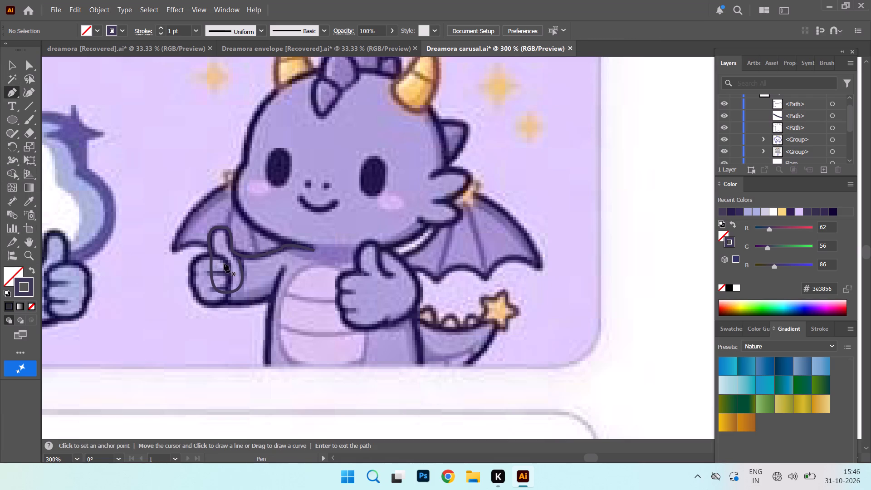
pyautogui.click(227, 262)
pyautogui.moveTo(191, 275); pyautogui.dragTo(191, 279)
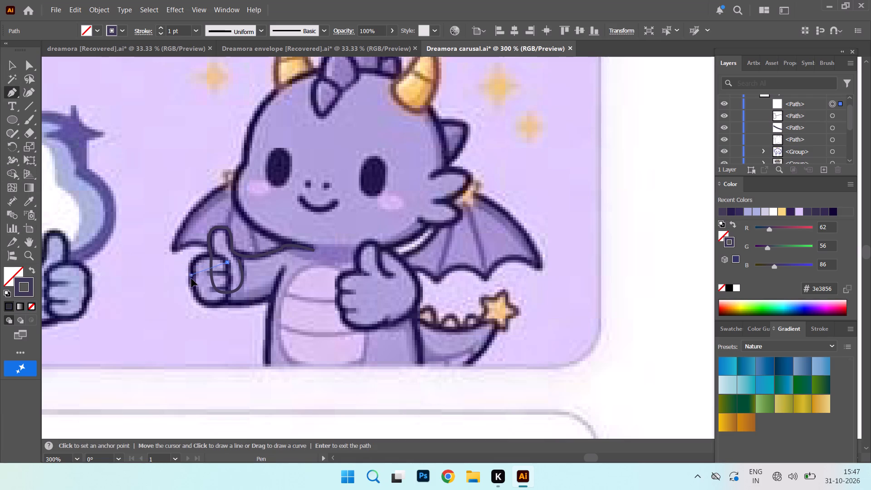
pyautogui.moveTo(191, 279); pyautogui.dragTo(189, 310)
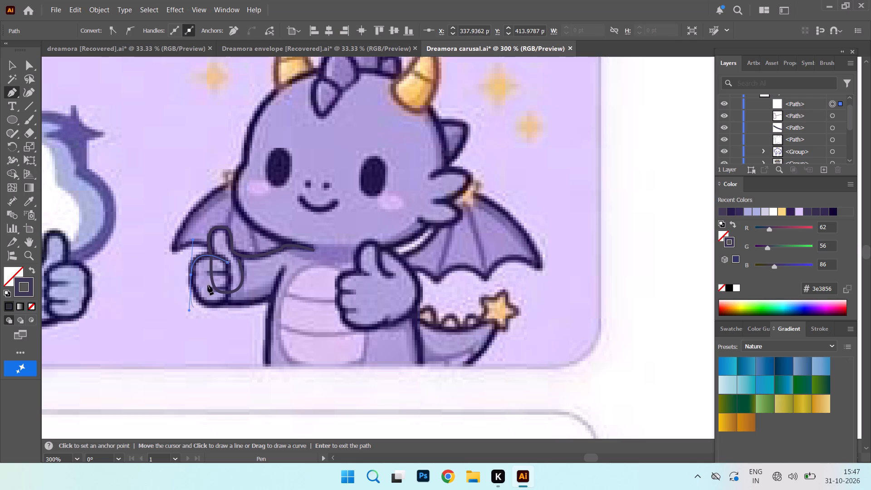
pyautogui.click(191, 275)
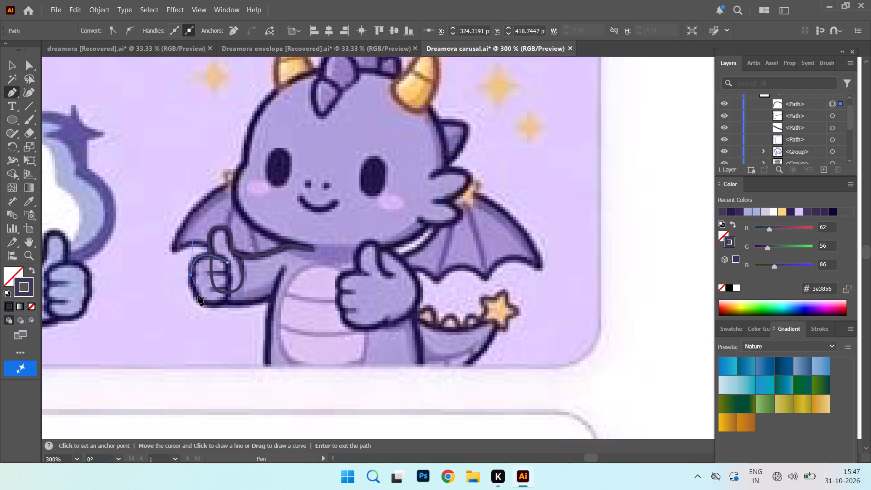
pyautogui.moveTo(196, 290); pyautogui.dragTo(202, 294)
pyautogui.click(196, 291)
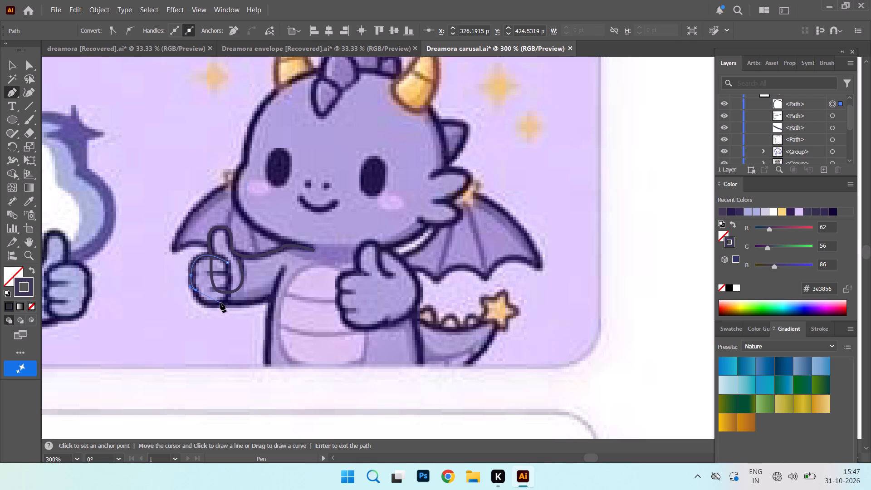
# Continue the fist path along its underside and up the curled fingers' inner edge, closing it at the thumb's base.
pyautogui.moveTo(227, 298); pyautogui.dragTo(253, 282)
pyautogui.moveTo(253, 282); pyautogui.dragTo(254, 282)
pyautogui.click(228, 299)
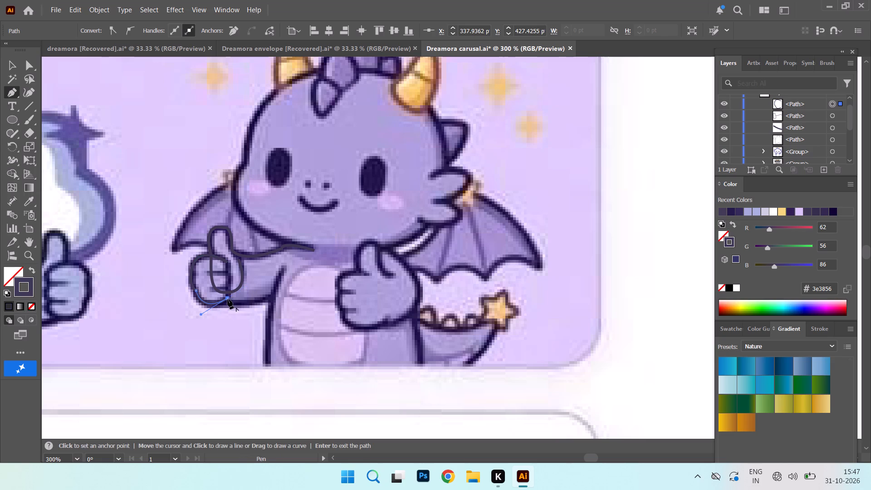
pyautogui.moveTo(223, 289); pyautogui.dragTo(213, 287)
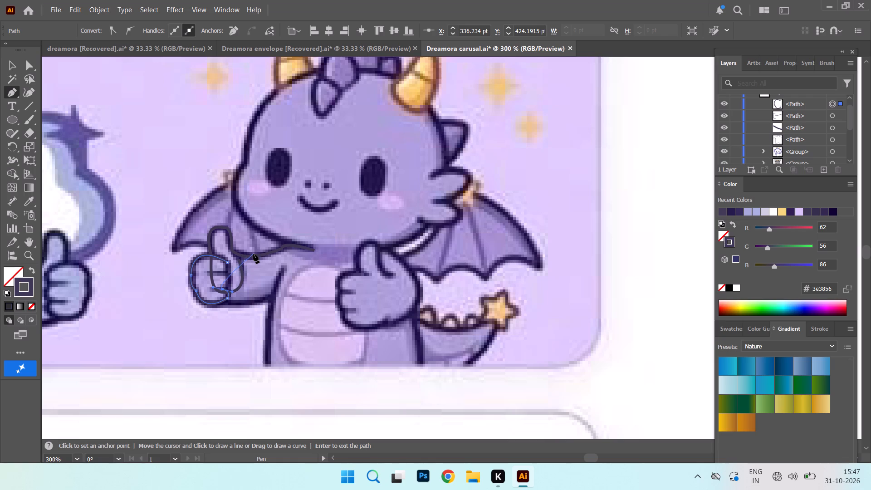
pyautogui.click(223, 289)
pyautogui.moveTo(227, 273); pyautogui.dragTo(220, 263)
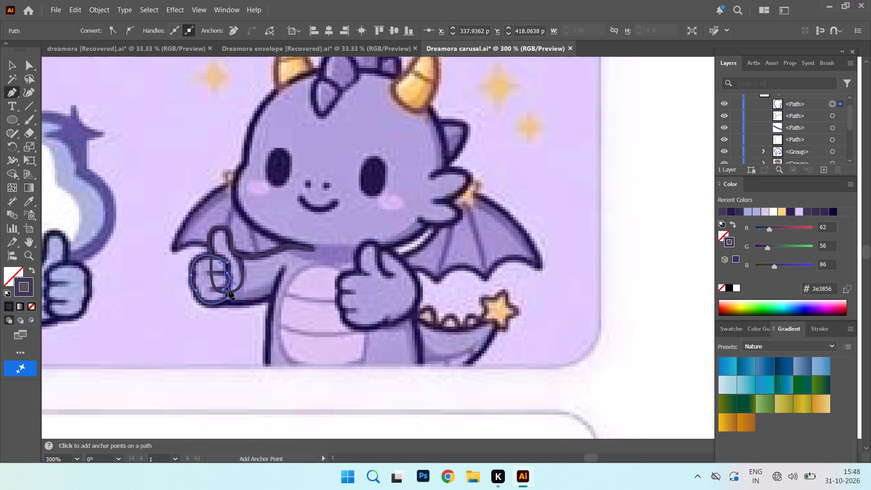
pyautogui.click(228, 274)
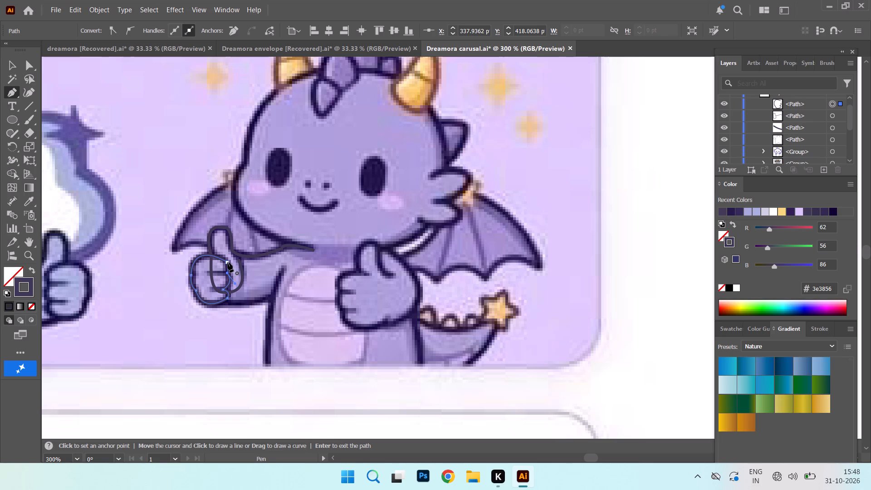
pyautogui.click(228, 262)
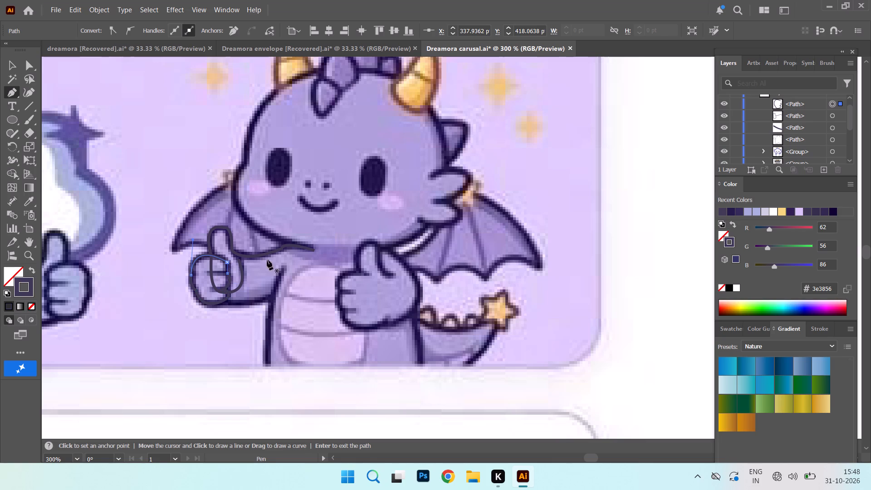